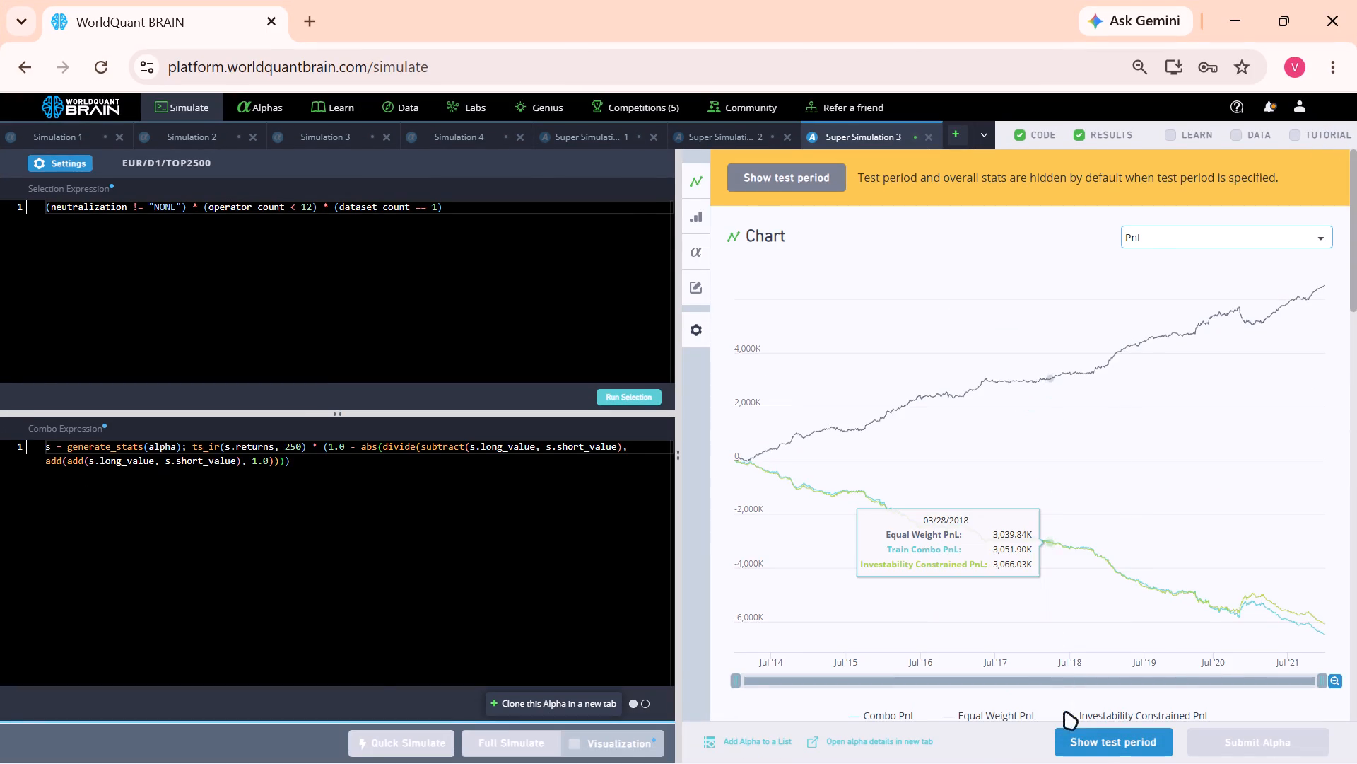
{"action": "left_click", "coordinate": [1075, 741]}
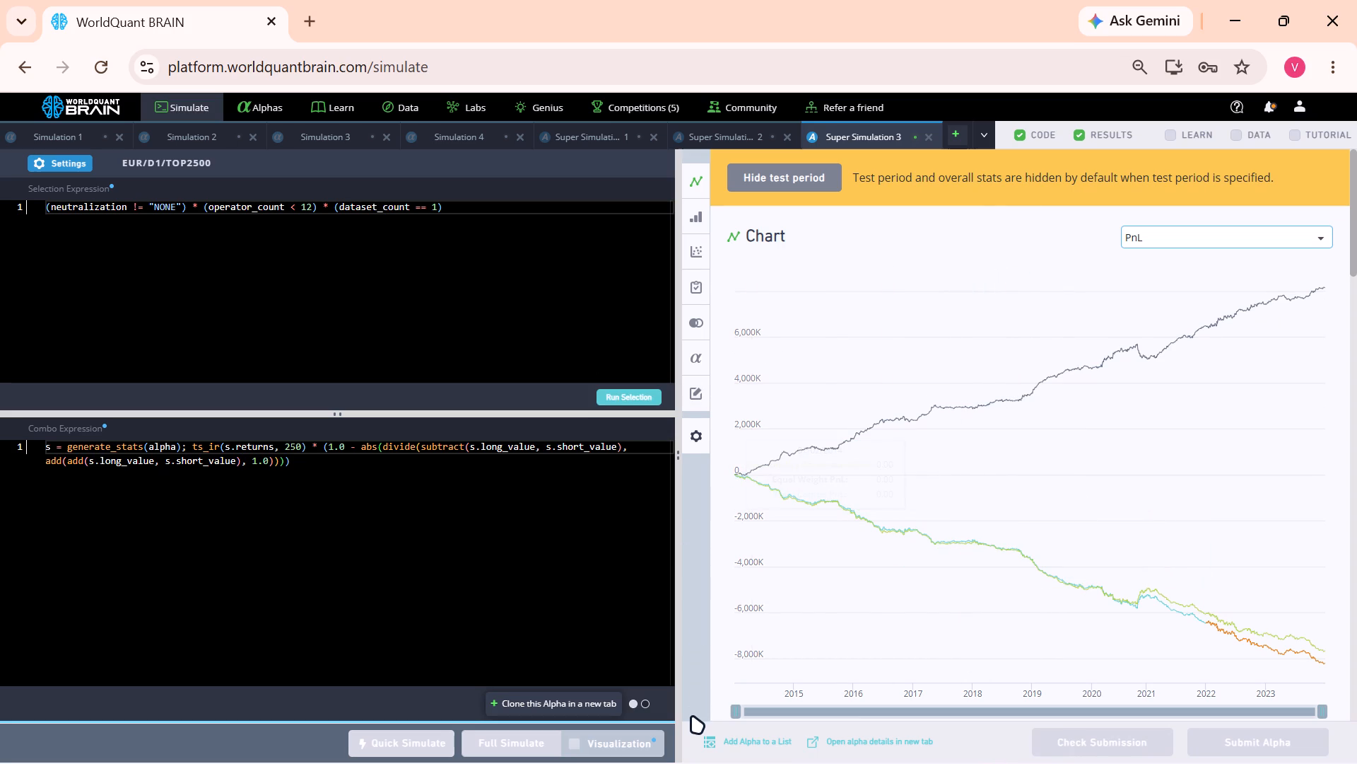
Examine Super Simulation 3's PnL chart and IS Summary, switching the summary period to IS.
{"action": "scroll", "coordinate": [753, 607], "scroll_direction": "down", "scroll_amount": 2}
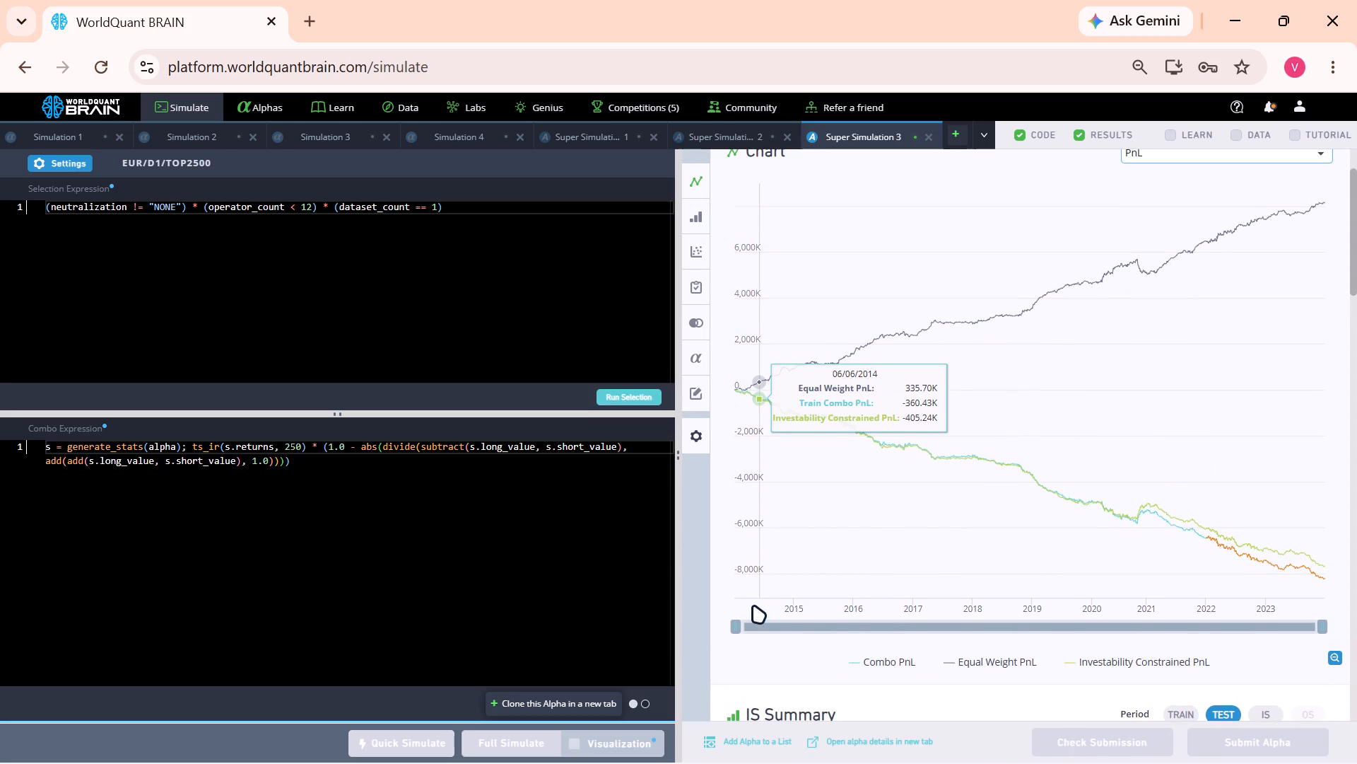
{"action": "scroll", "coordinate": [753, 607], "scroll_direction": "down", "scroll_amount": 2}
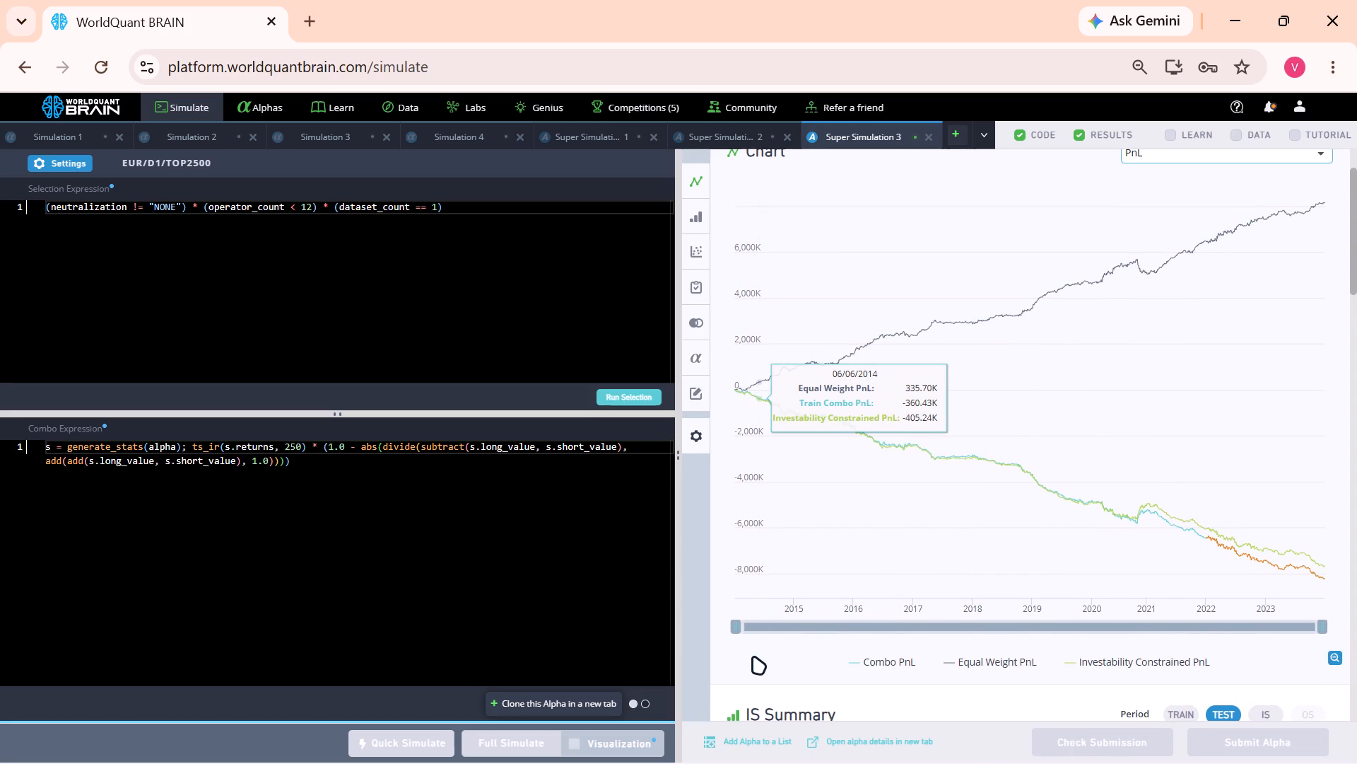
{"action": "scroll", "coordinate": [753, 658], "scroll_direction": "down", "scroll_amount": 4}
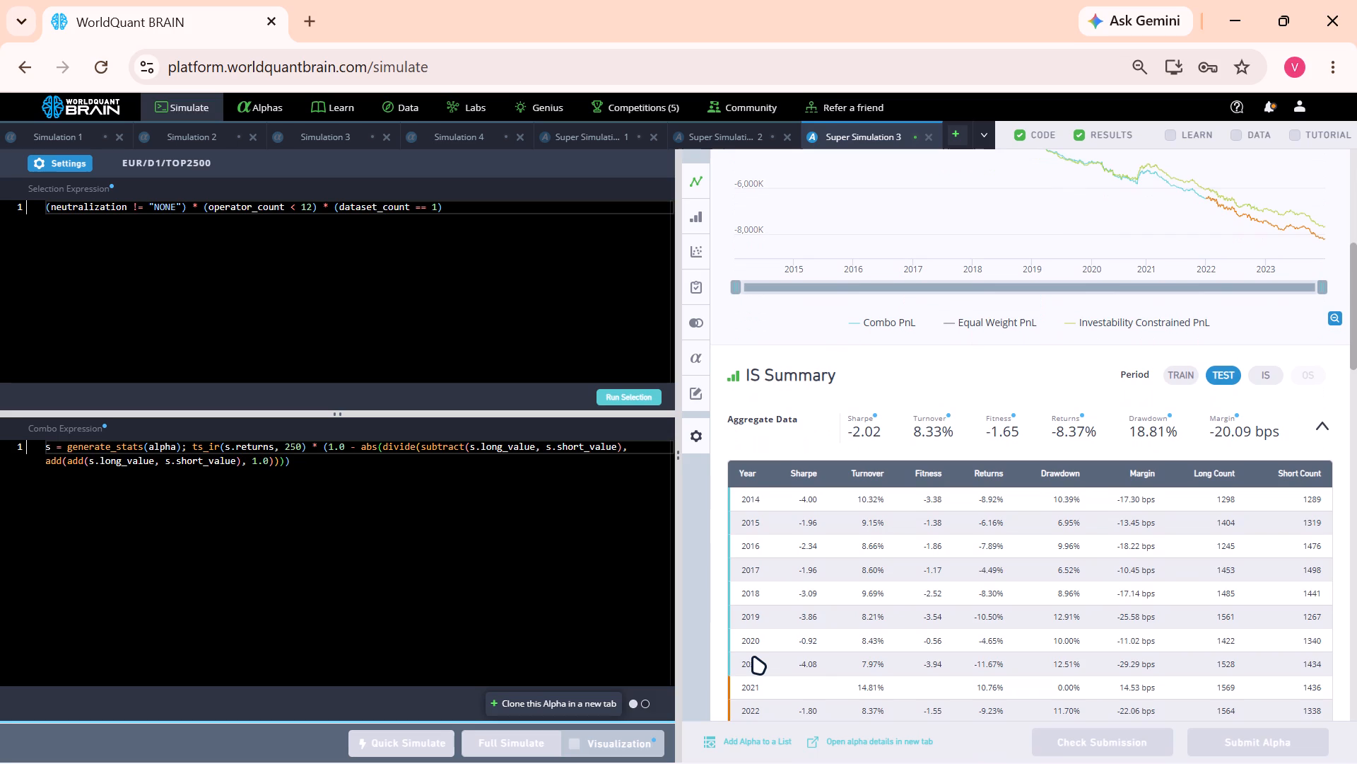
{"action": "left_click", "coordinate": [1265, 373]}
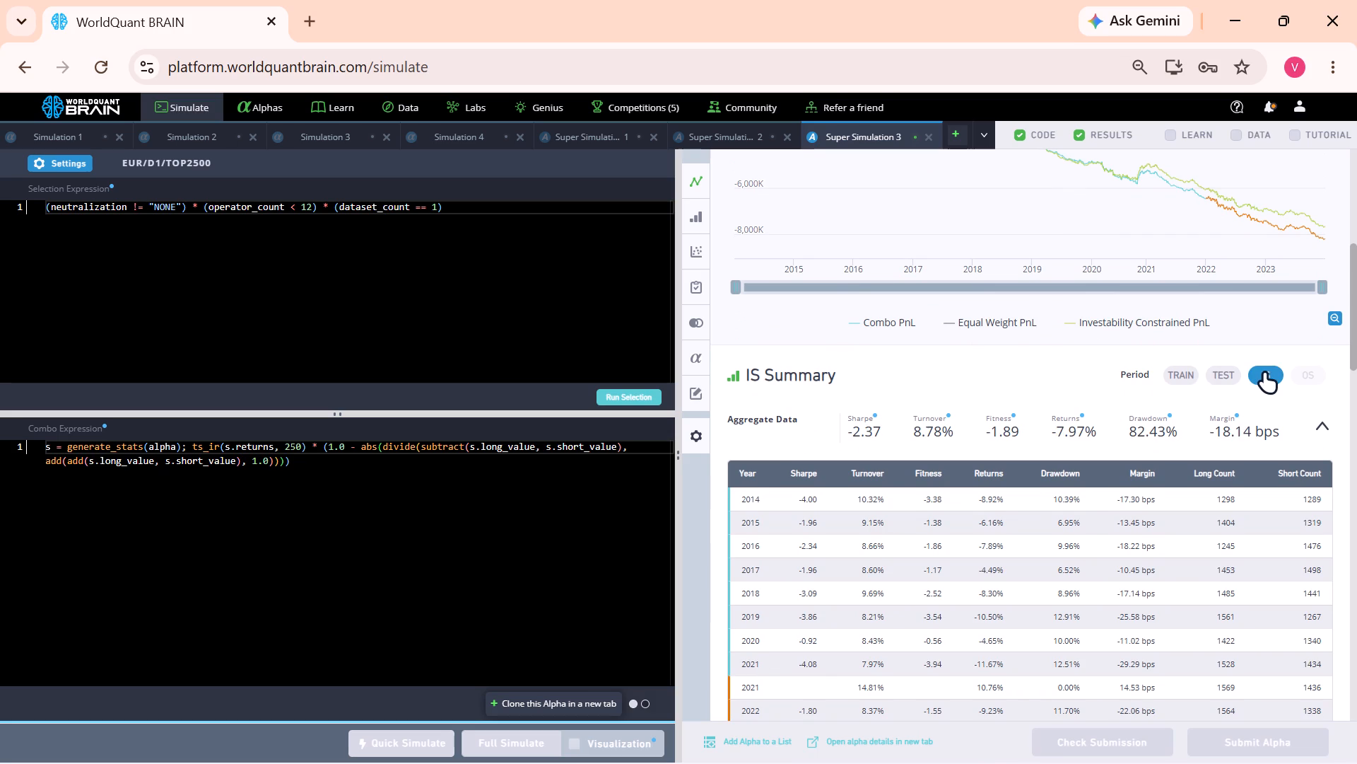
{"action": "scroll", "coordinate": [1083, 455], "scroll_direction": "up", "scroll_amount": 3}
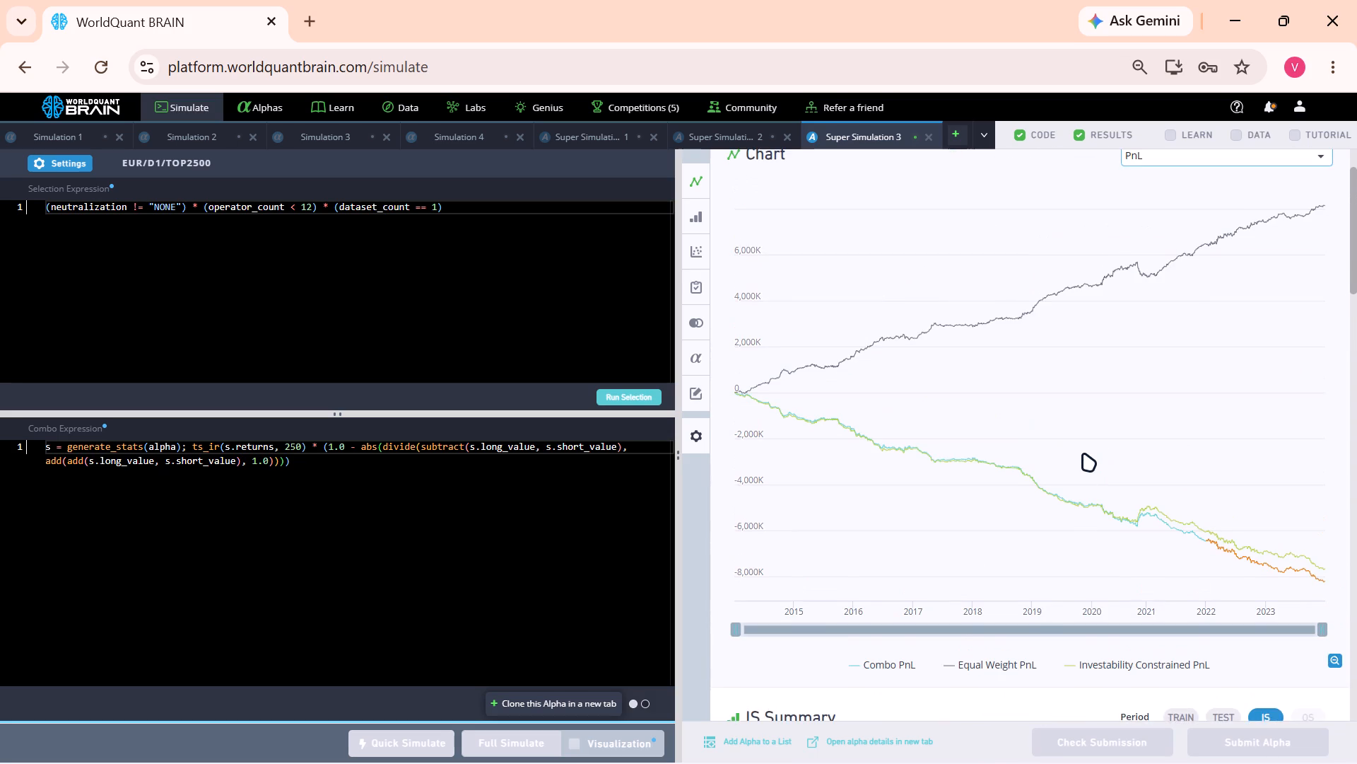
{"action": "scroll", "coordinate": [1083, 455], "scroll_direction": "up", "scroll_amount": 1}
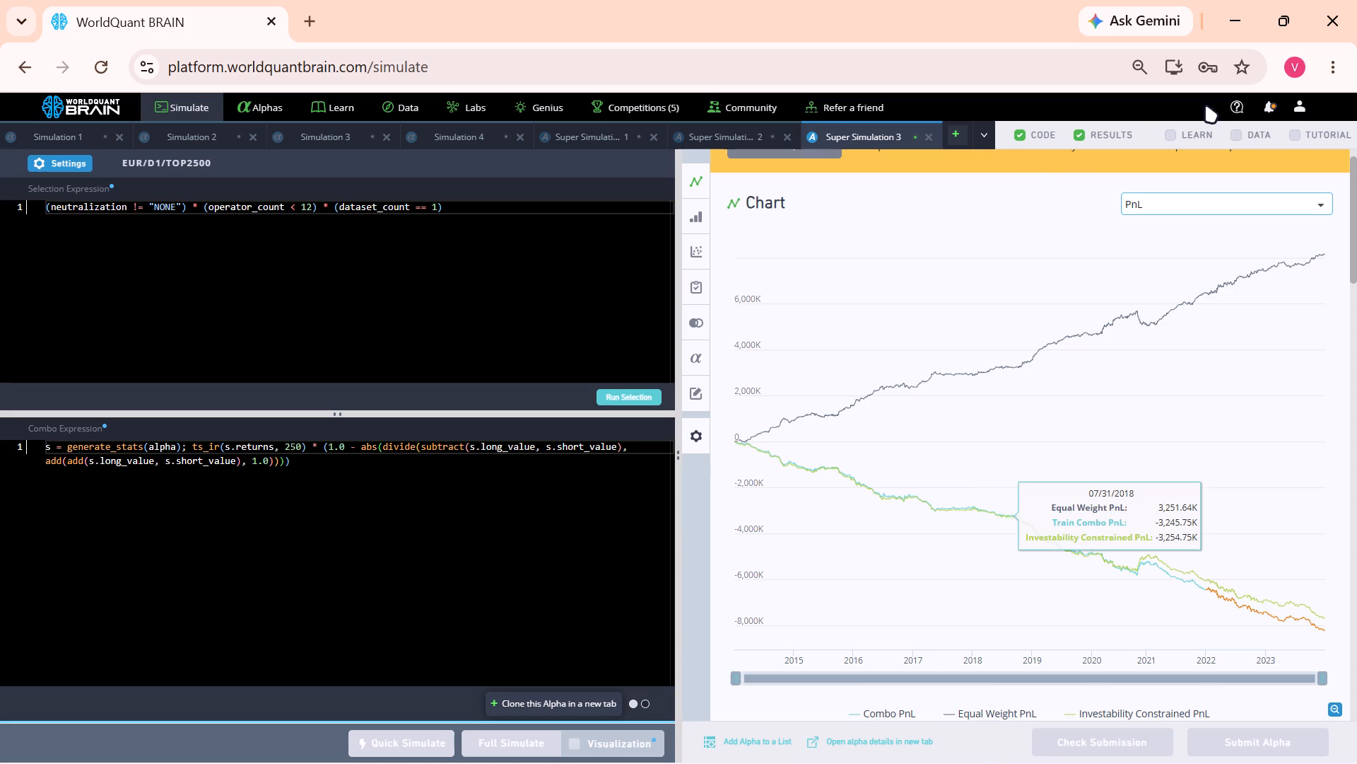
Check the list of recent platform messages.
{"action": "left_click", "coordinate": [1267, 110]}
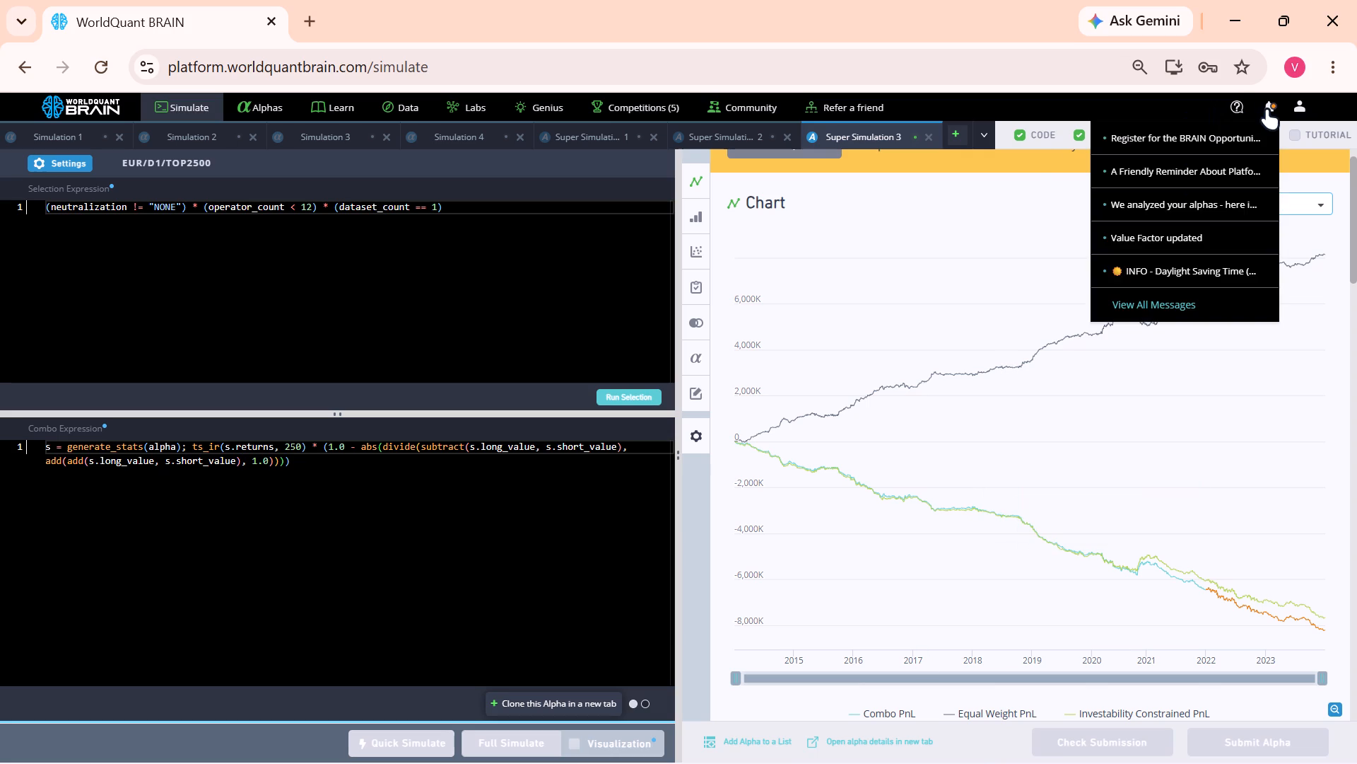
{"action": "left_click", "coordinate": [1267, 110]}
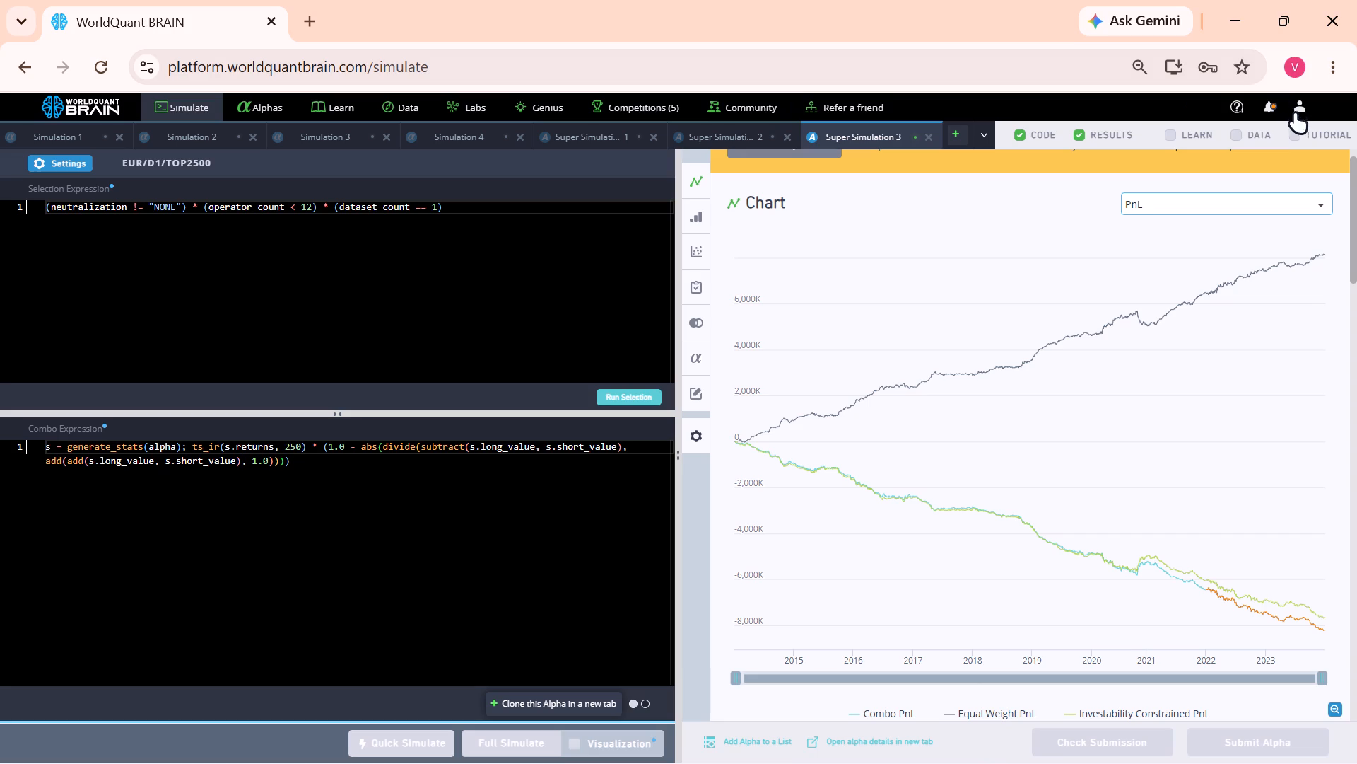
Open the user profile's performance page and review the base payment and submitted alphas statistics.
{"action": "left_click", "coordinate": [1297, 101]}
{"action": "left_click", "coordinate": [1240, 134]}
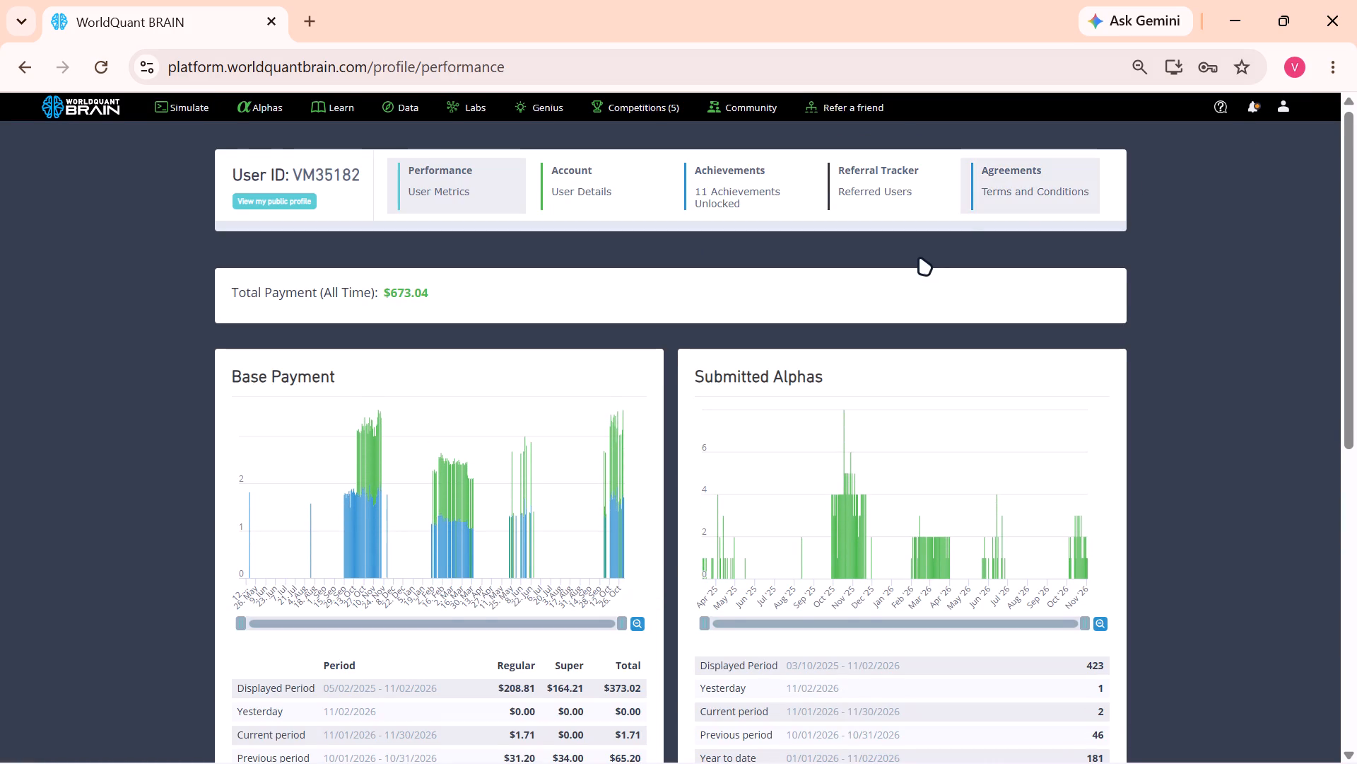
{"action": "scroll", "coordinate": [920, 259], "scroll_direction": "down", "scroll_amount": 2}
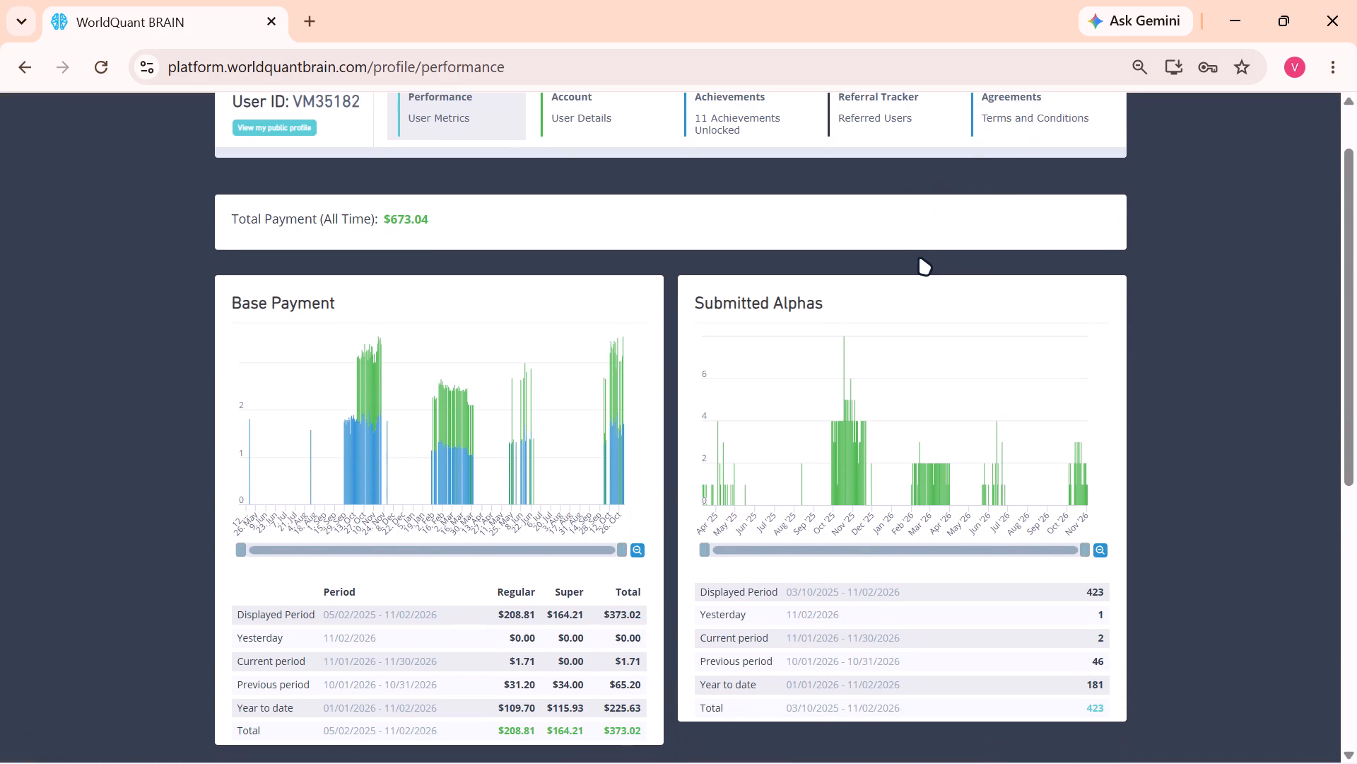
{"action": "scroll", "coordinate": [920, 259], "scroll_direction": "down", "scroll_amount": 1}
{"action": "scroll", "coordinate": [920, 259], "scroll_direction": "up", "scroll_amount": 5}
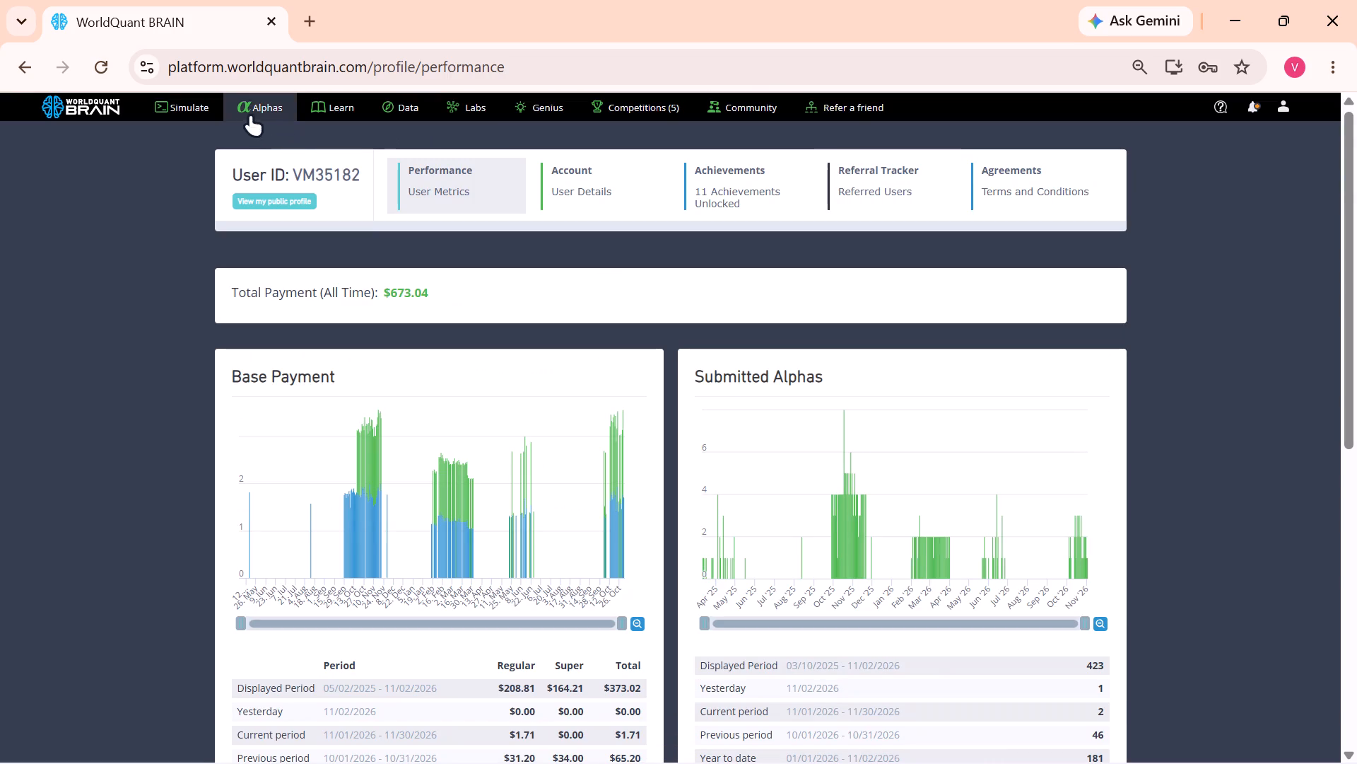
Open the list of submitted alphas.
{"action": "left_click", "coordinate": [167, 105]}
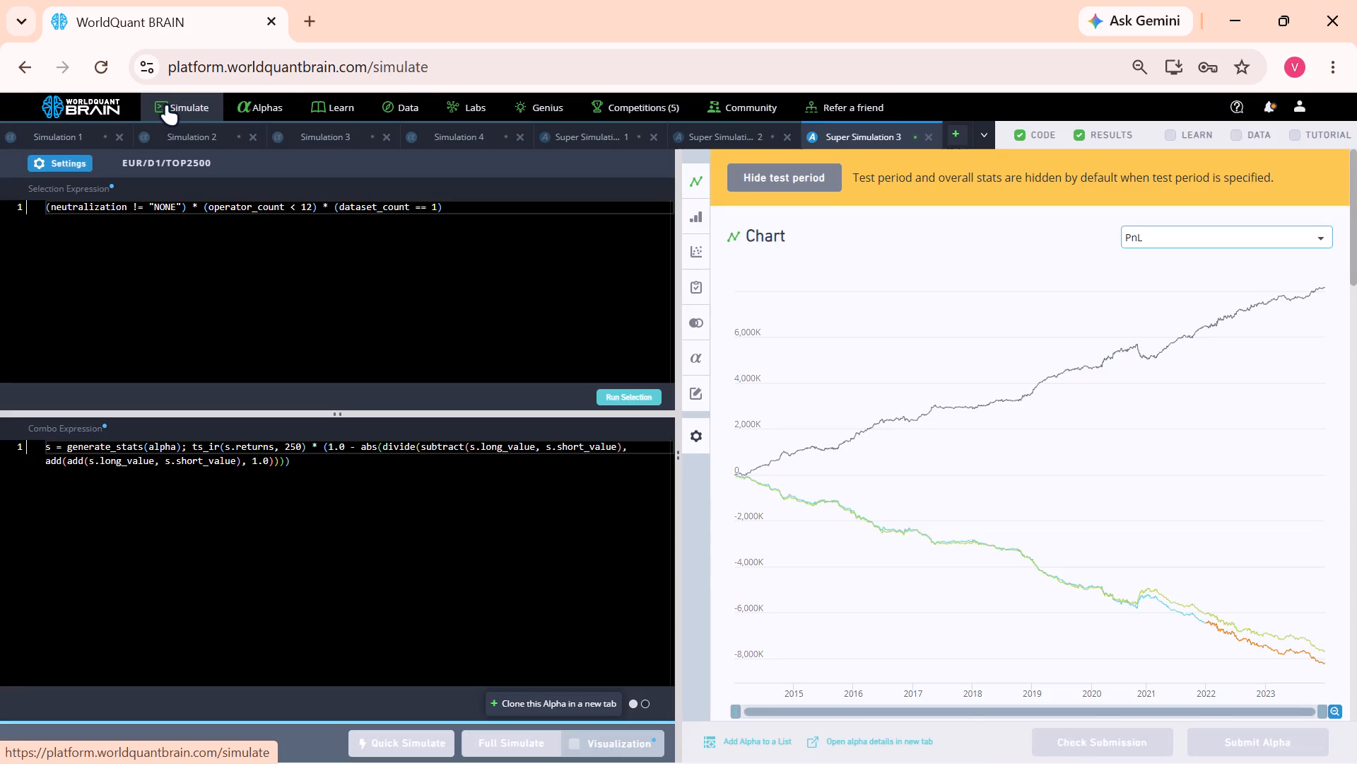
{"action": "left_click", "coordinate": [254, 100]}
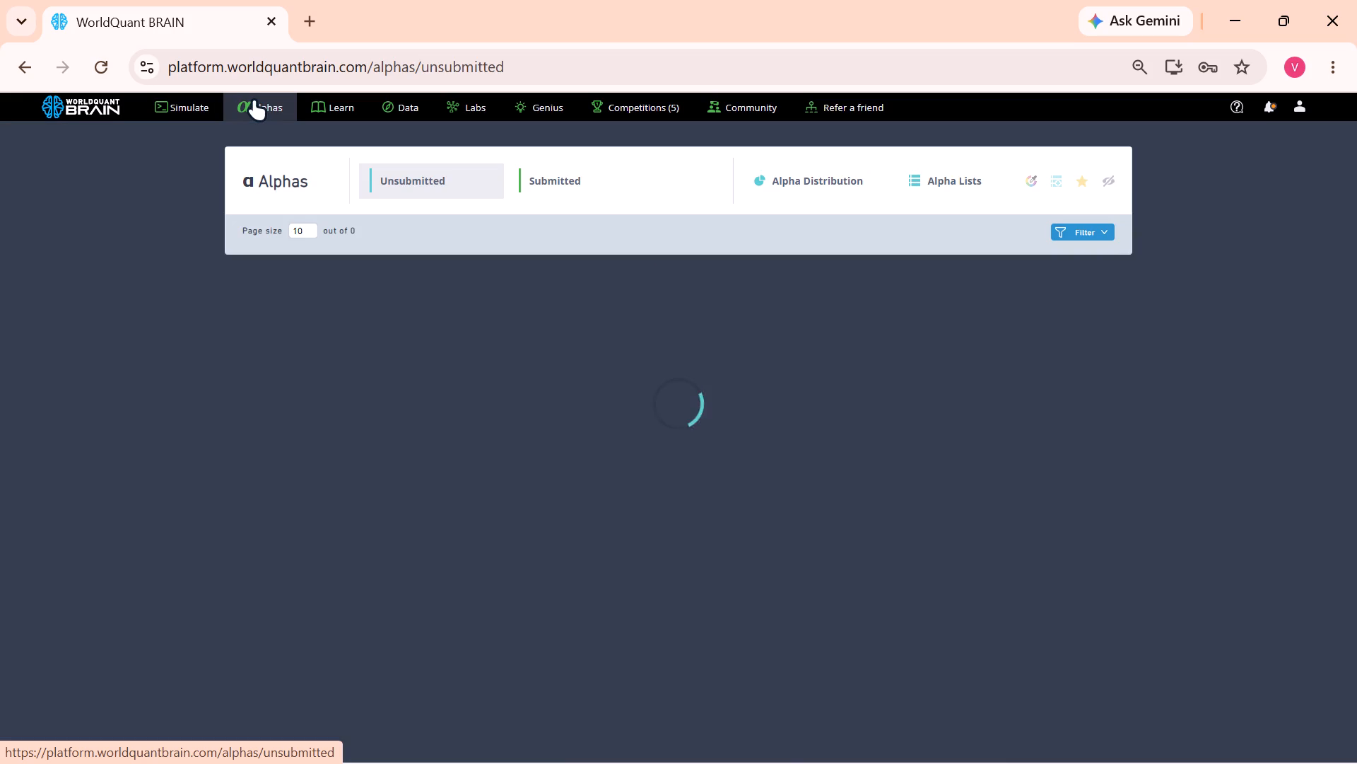
{"action": "left_click", "coordinate": [556, 186]}
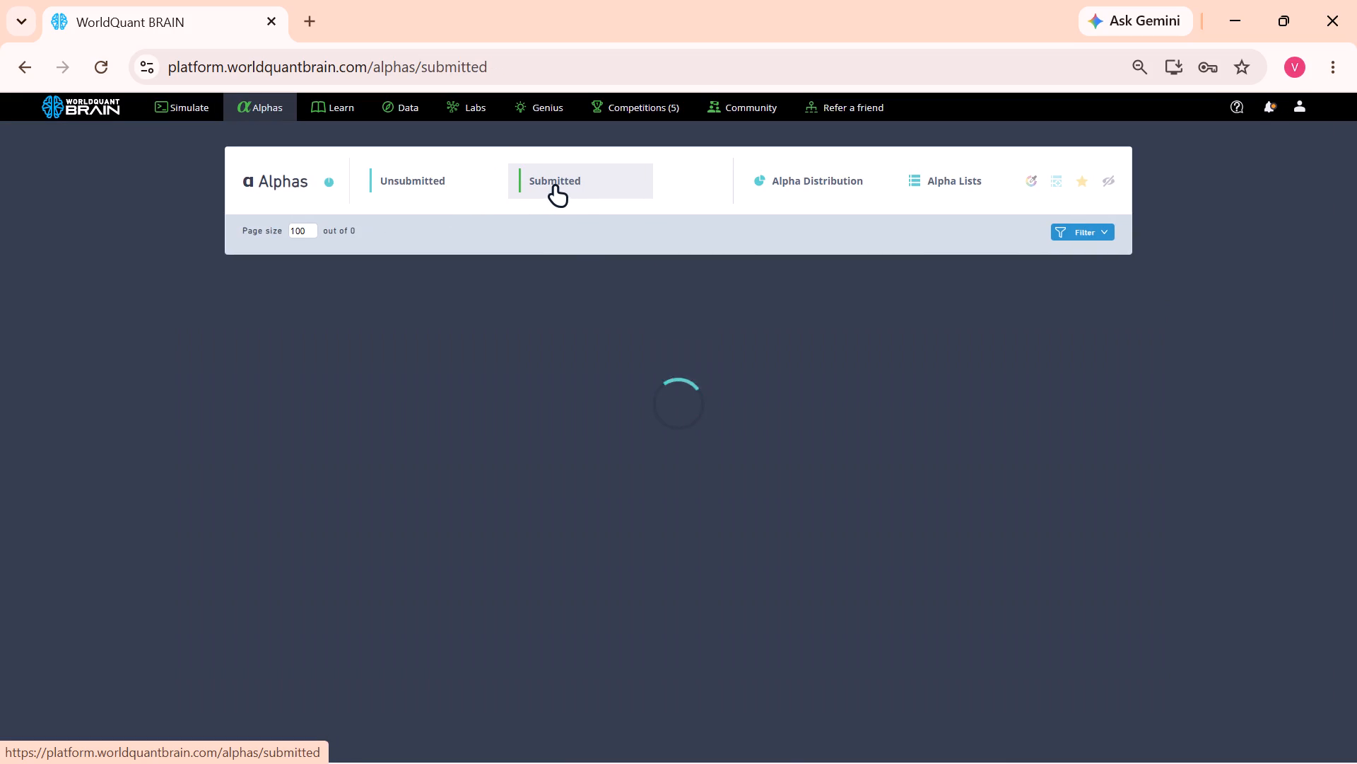
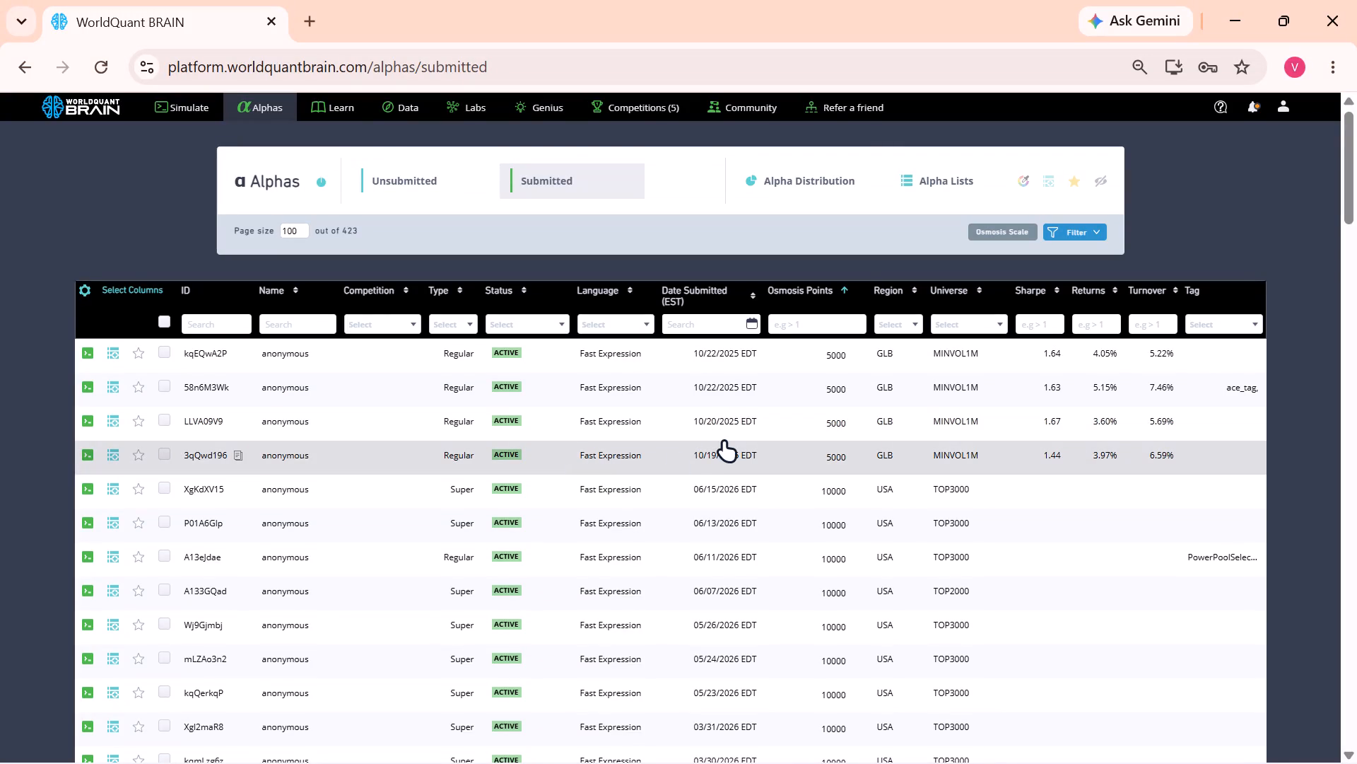
Find the submitted GLB alpha vRO6azVd dated 10/23/2026 in the list, view its details and clone it into a new simulation.
{"action": "scroll", "coordinate": [728, 441], "scroll_direction": "down", "scroll_amount": 1}
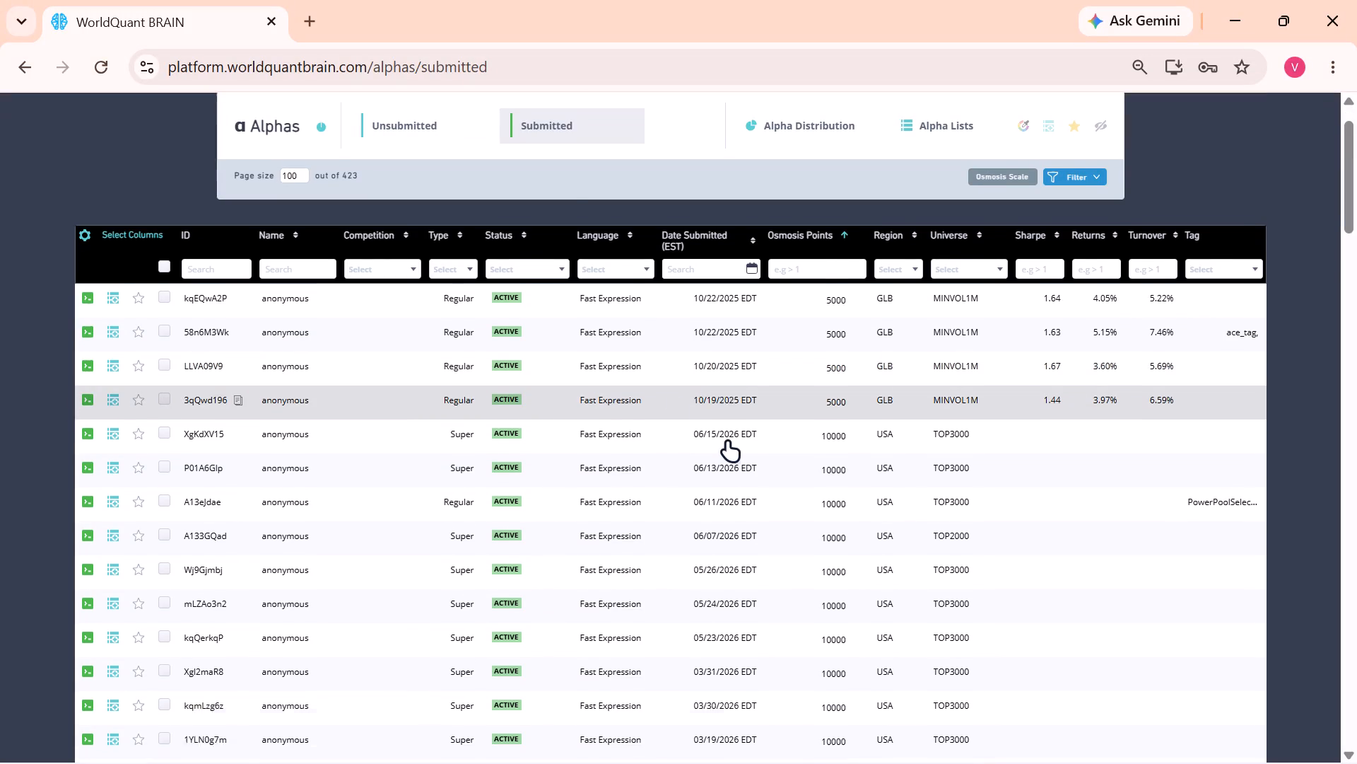
{"action": "scroll", "coordinate": [728, 441], "scroll_direction": "down", "scroll_amount": 6}
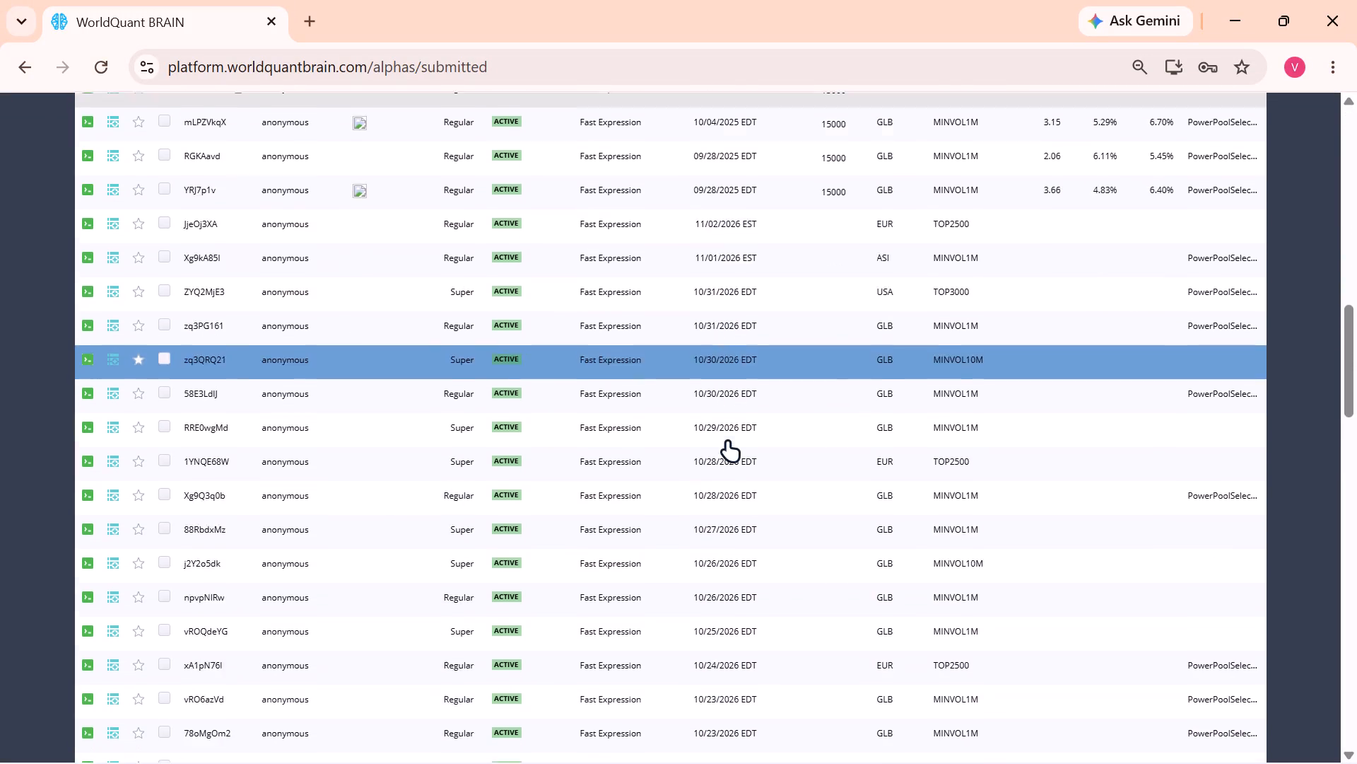
{"action": "scroll", "coordinate": [728, 441], "scroll_direction": "down", "scroll_amount": 2}
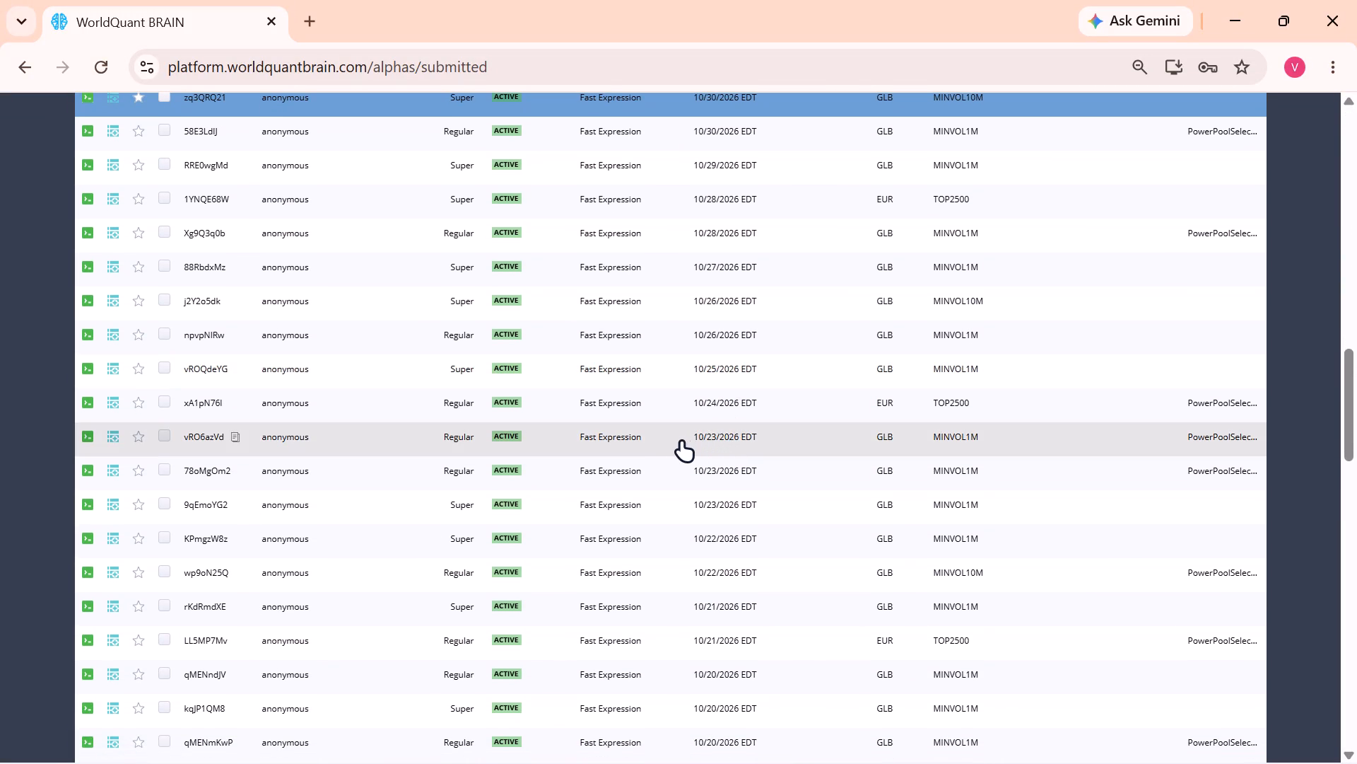
{"action": "left_click", "coordinate": [659, 439]}
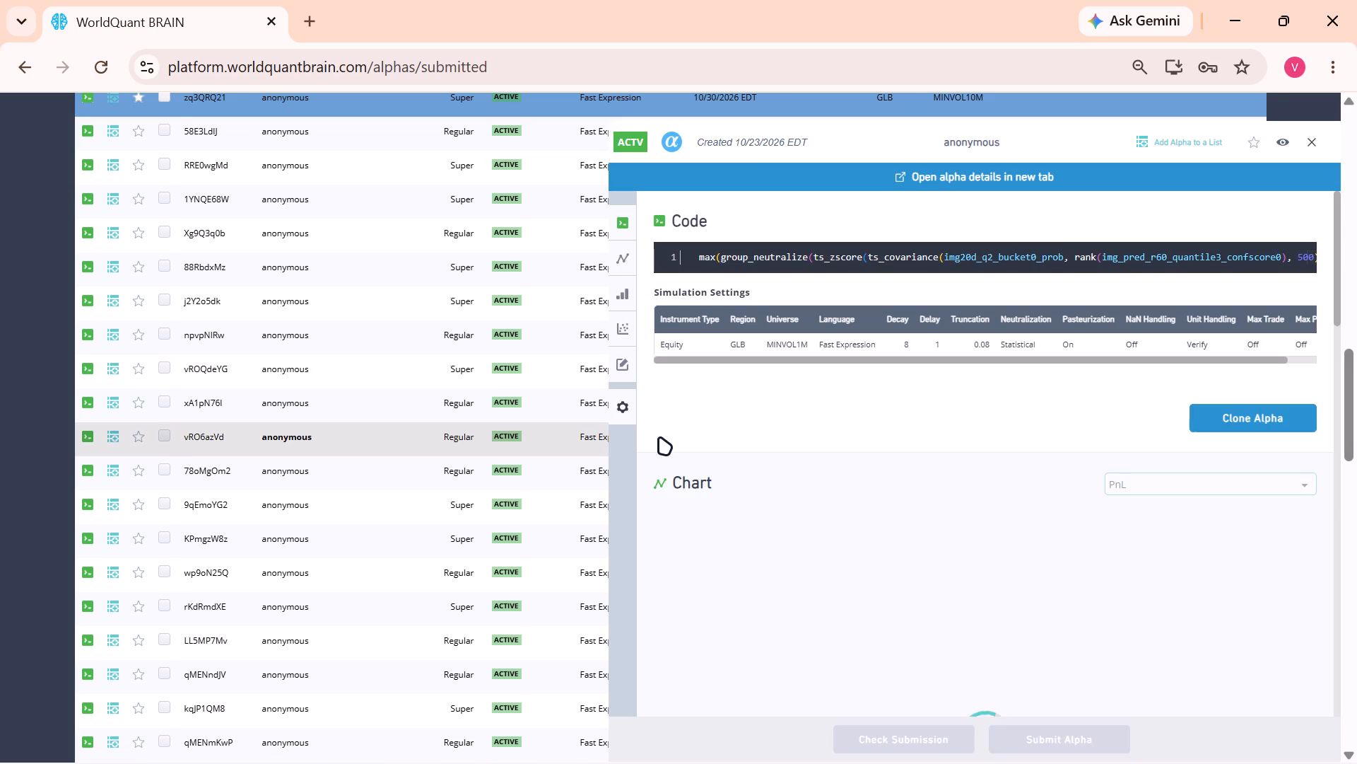
{"action": "left_click", "coordinate": [1204, 422]}
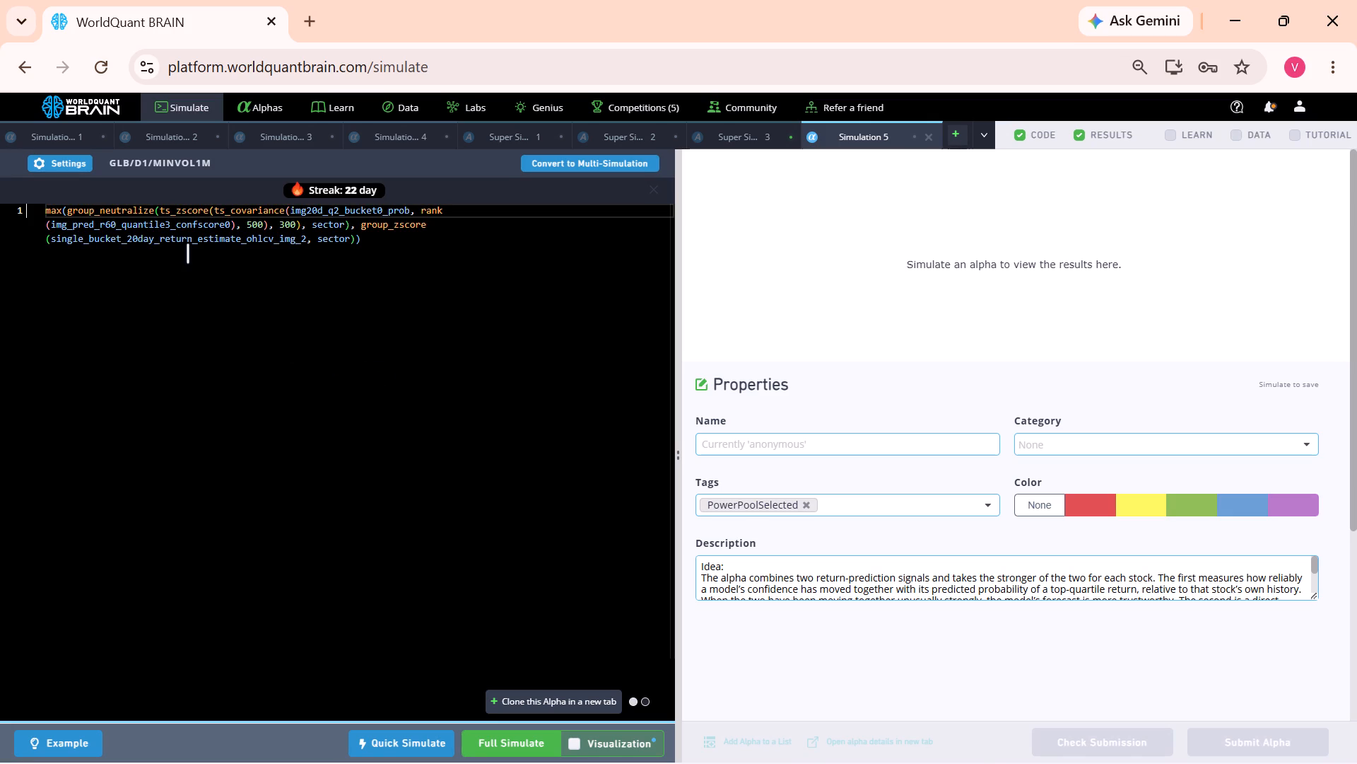
Copy the cloned alpha's entire expression from the simulation code editor.
{"action": "left_click", "coordinate": [416, 245]}
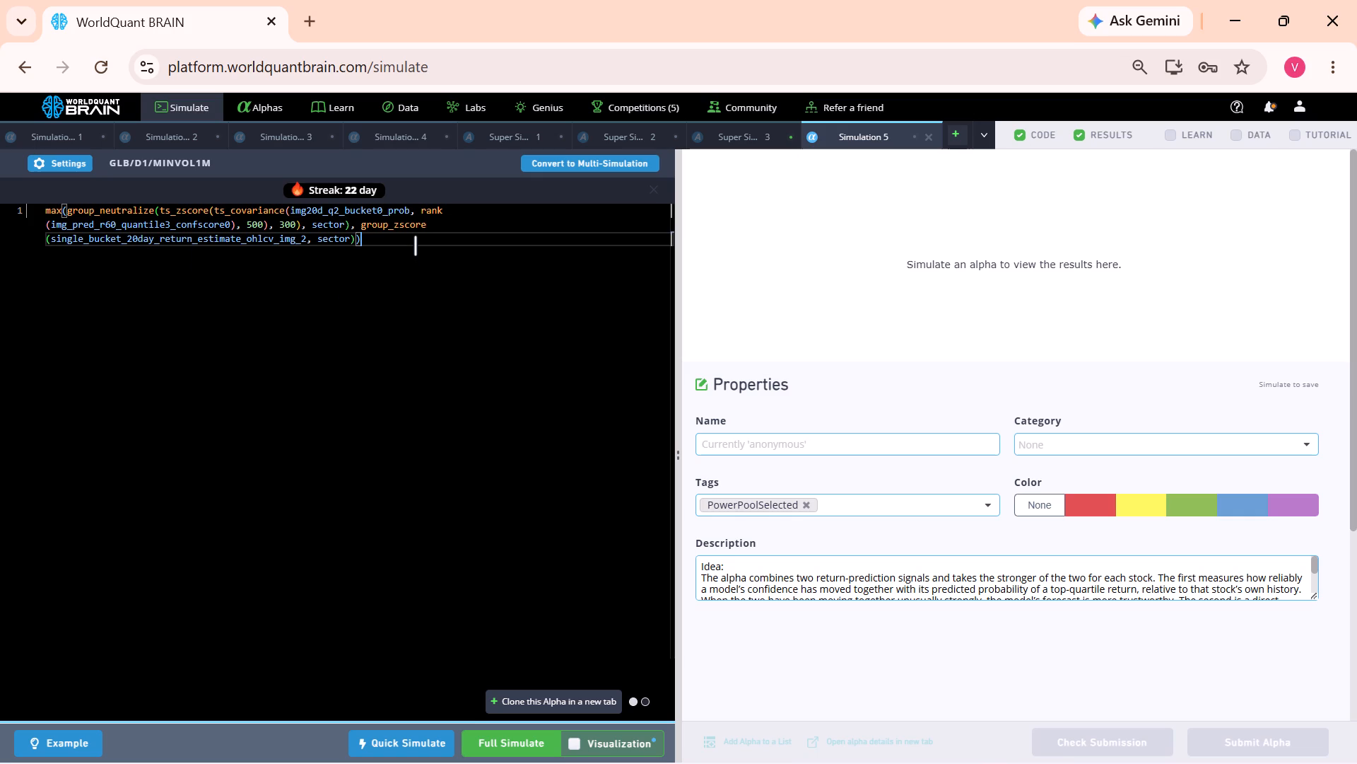
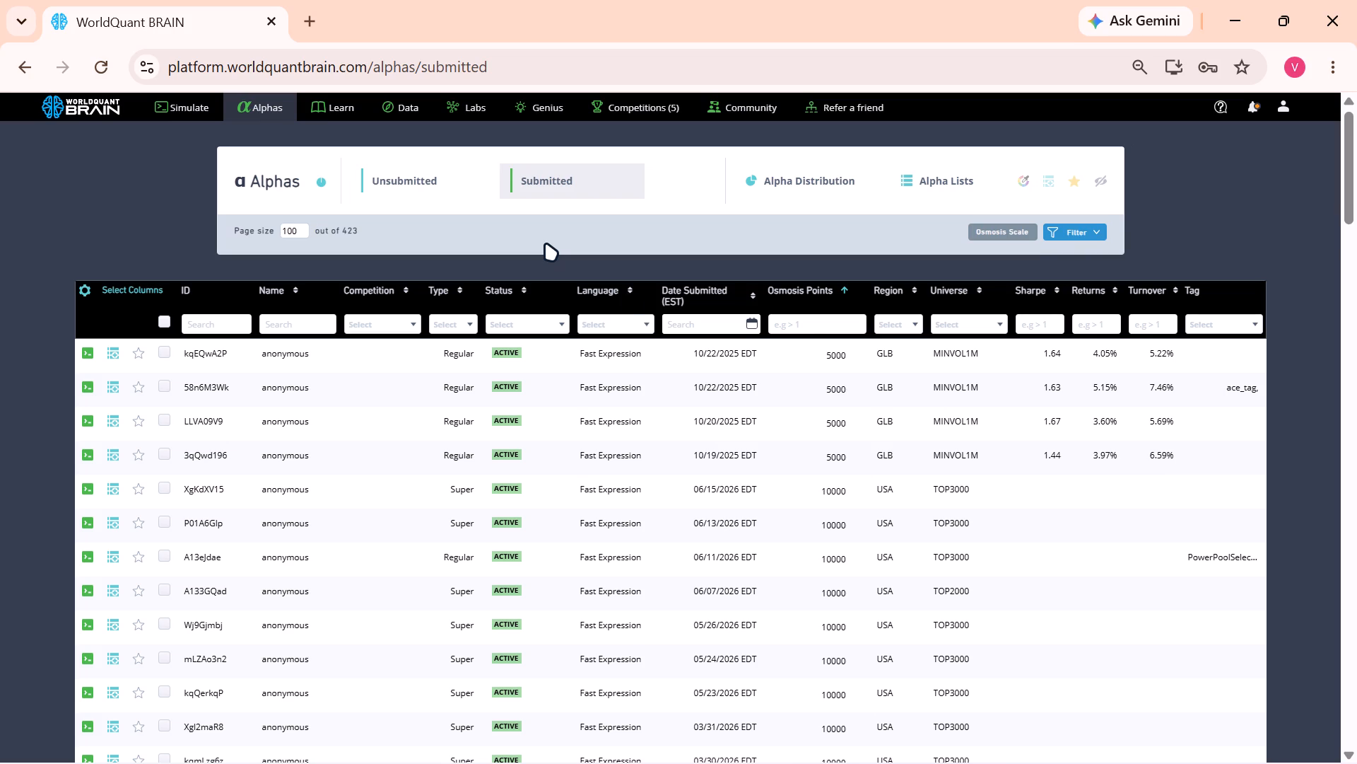
Filter the submitted alphas by region GLB.
{"action": "left_click", "coordinate": [896, 320]}
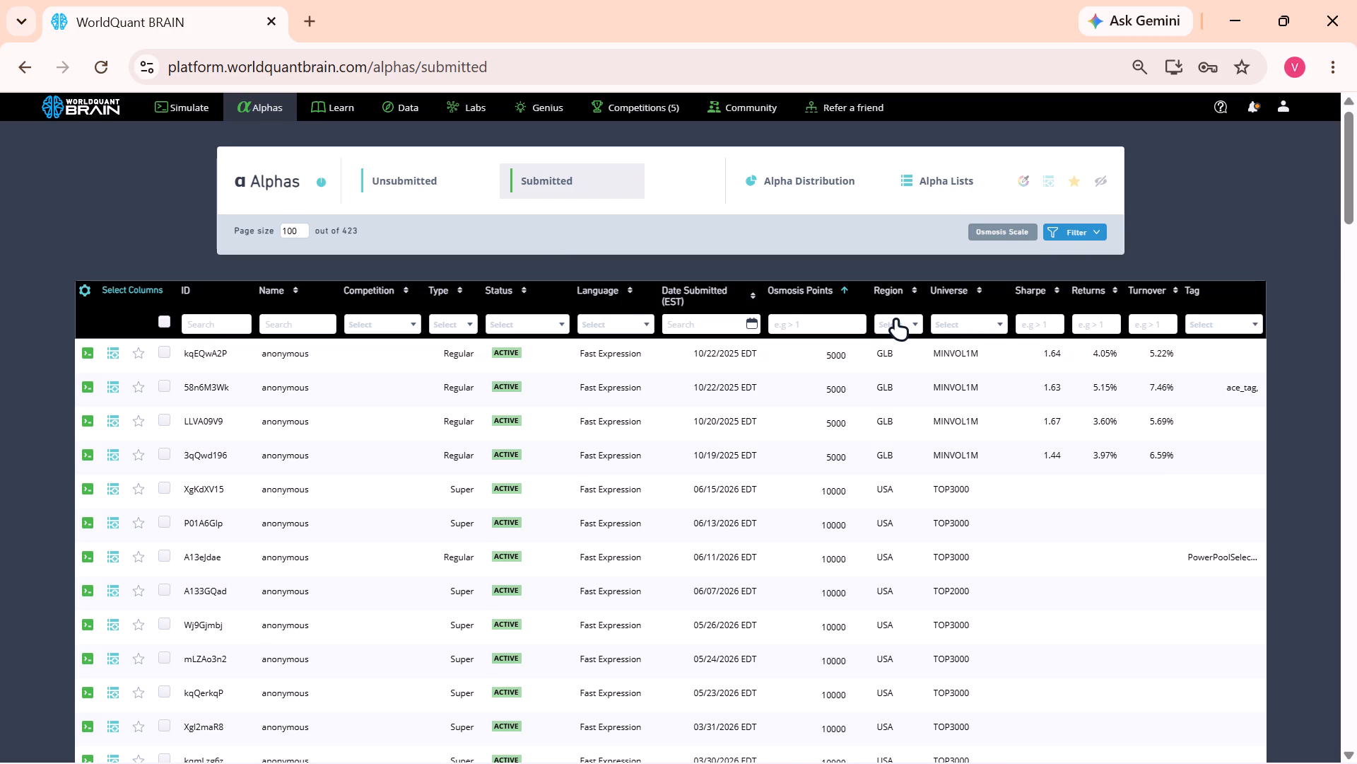
{"action": "scroll", "coordinate": [893, 430], "scroll_direction": "down", "scroll_amount": 2}
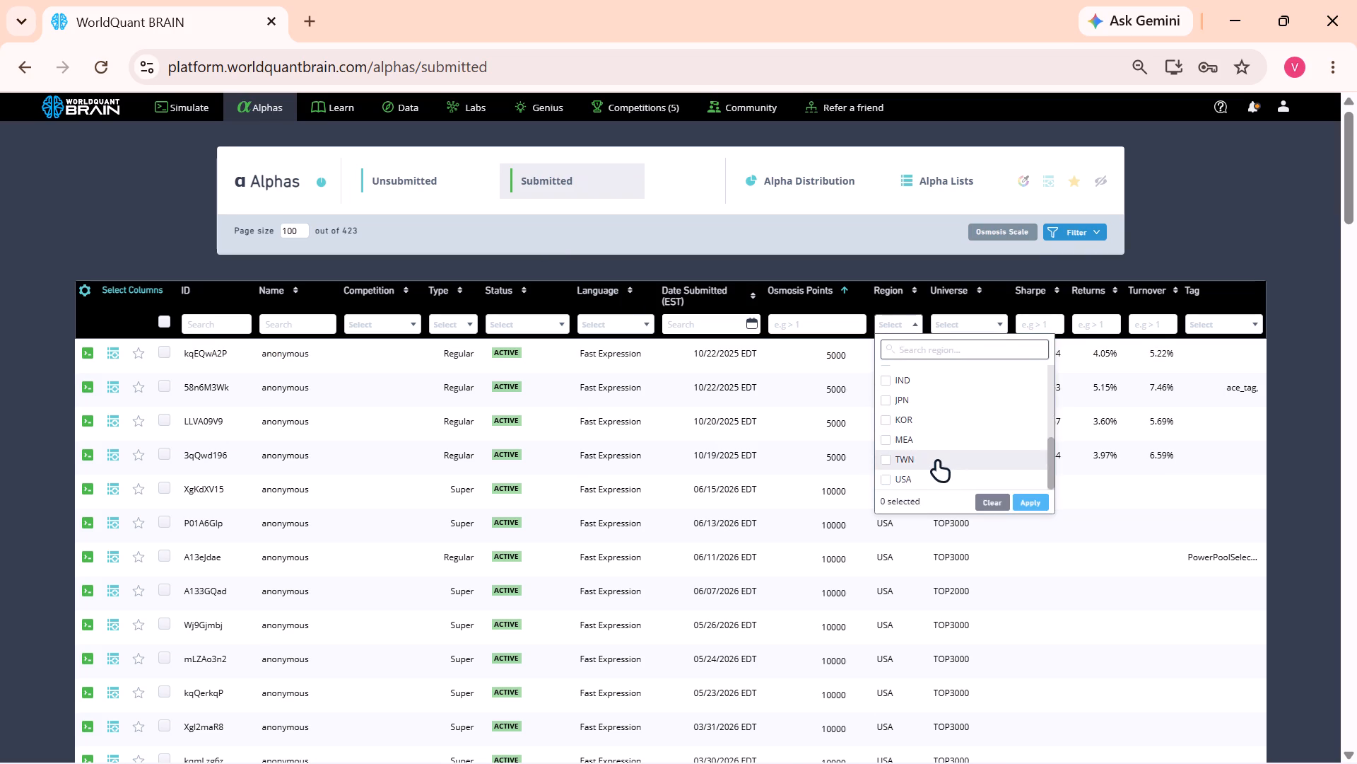
{"action": "scroll", "coordinate": [938, 461], "scroll_direction": "up", "scroll_amount": 1}
{"action": "scroll", "coordinate": [896, 432], "scroll_direction": "down", "scroll_amount": 1}
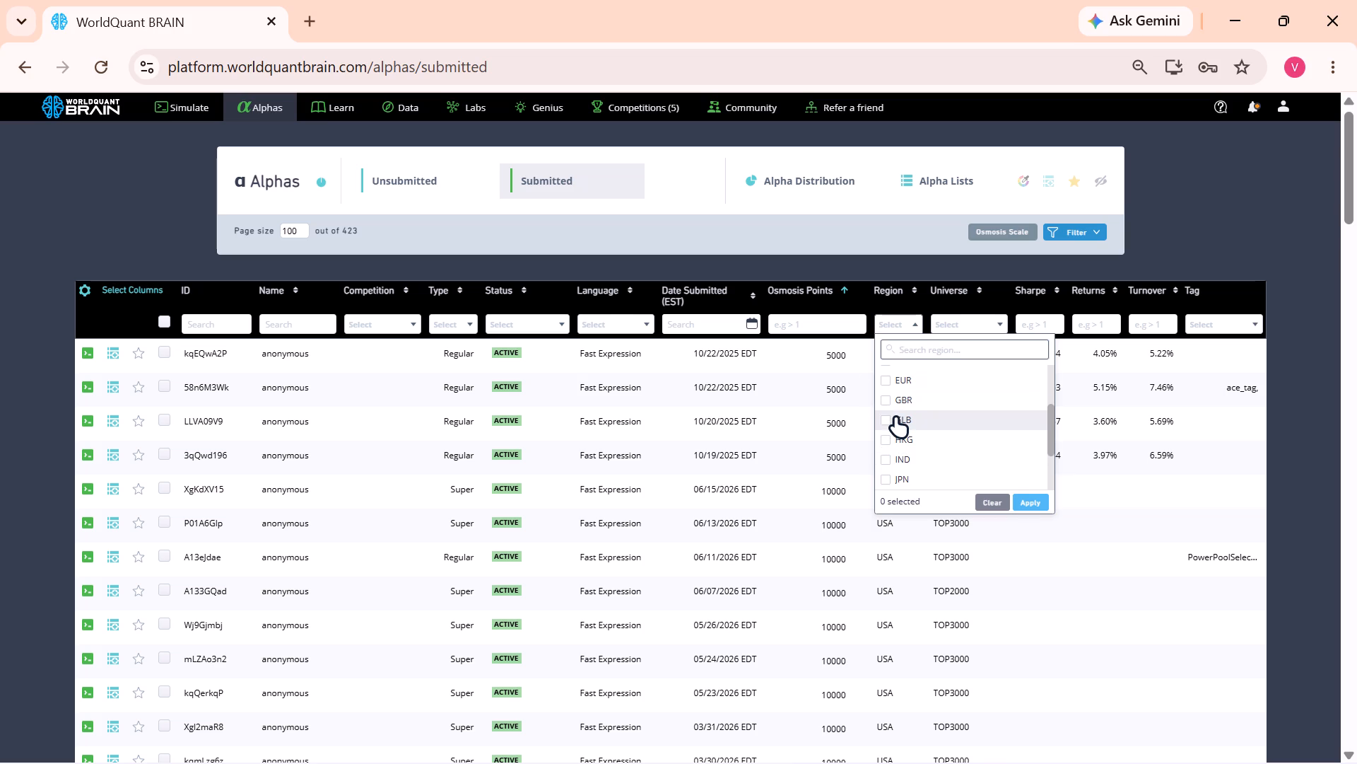
{"action": "left_click", "coordinate": [896, 417]}
{"action": "left_click", "coordinate": [1035, 500]}
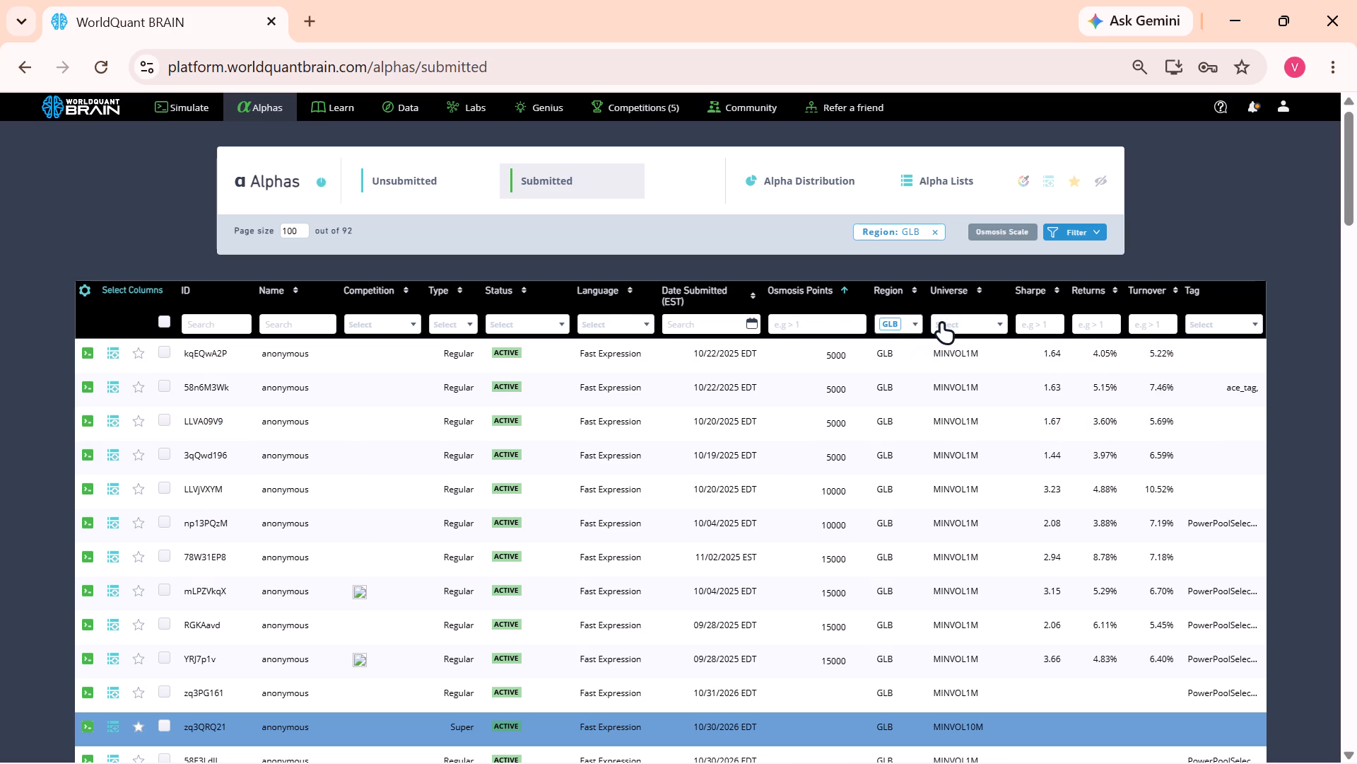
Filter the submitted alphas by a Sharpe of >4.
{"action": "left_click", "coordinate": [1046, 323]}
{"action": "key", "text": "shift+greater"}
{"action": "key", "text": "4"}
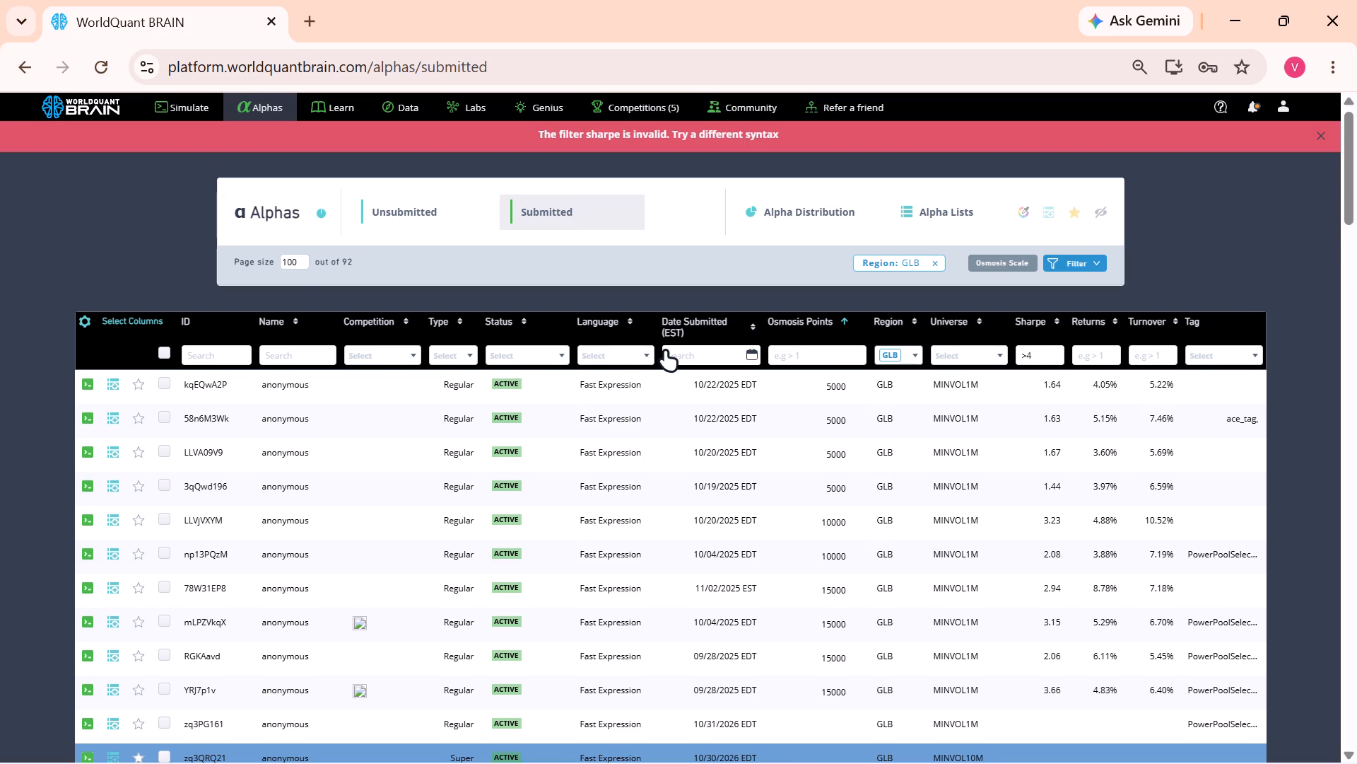
Filter the submitted alphas by the Fast Expression language.
{"action": "left_click", "coordinate": [604, 358]}
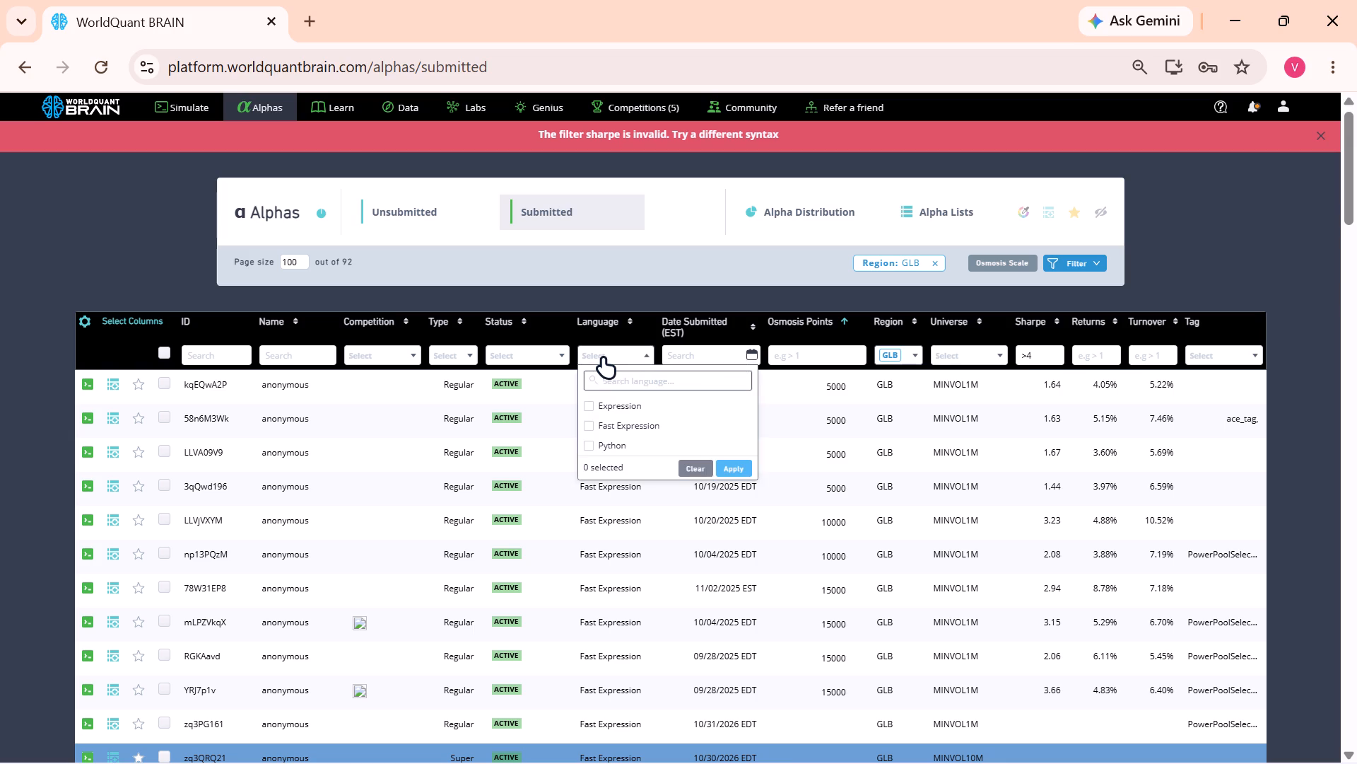
{"action": "left_click", "coordinate": [600, 420]}
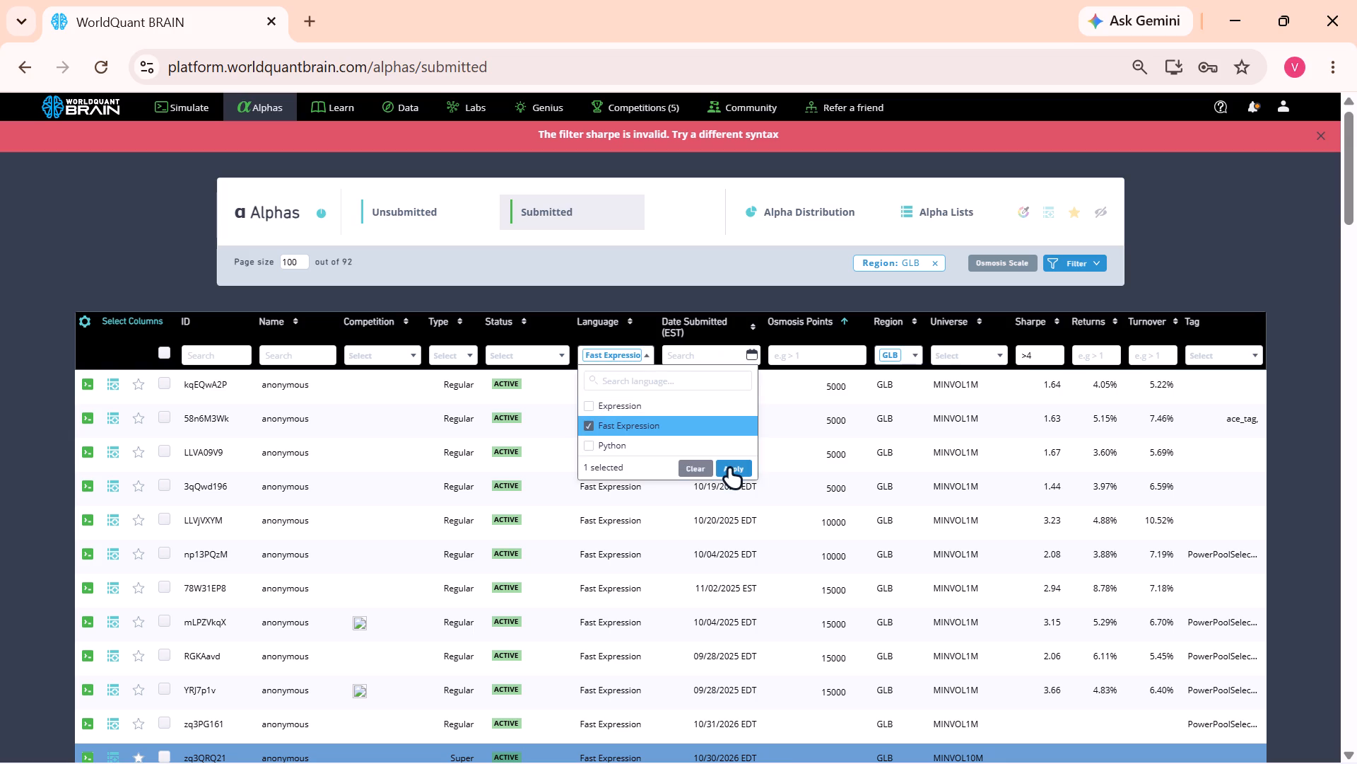
{"action": "left_click", "coordinate": [730, 468]}
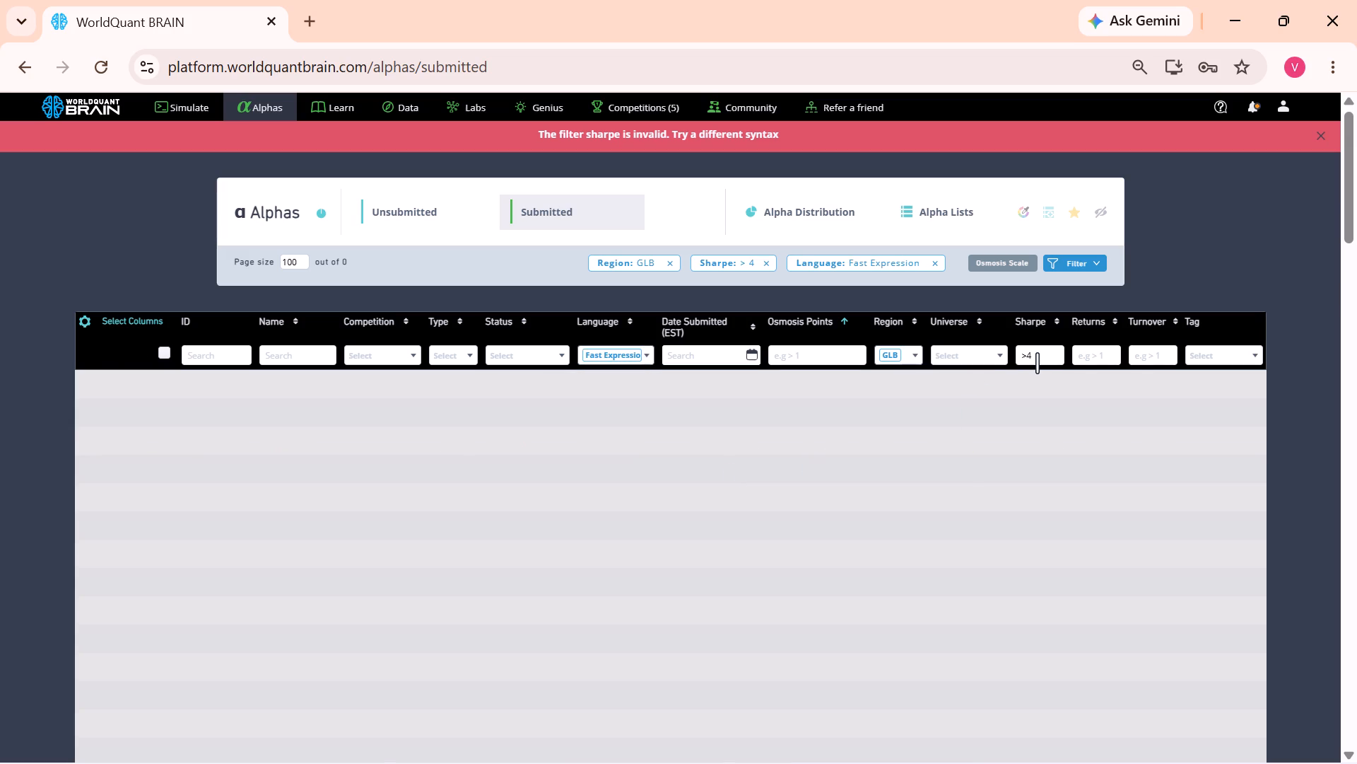
Change the Sharpe filter of the submitted alphas to >3.
{"action": "left_click", "coordinate": [1038, 359]}
{"action": "key", "text": "BackSpace"}
{"action": "key", "text": "3"}
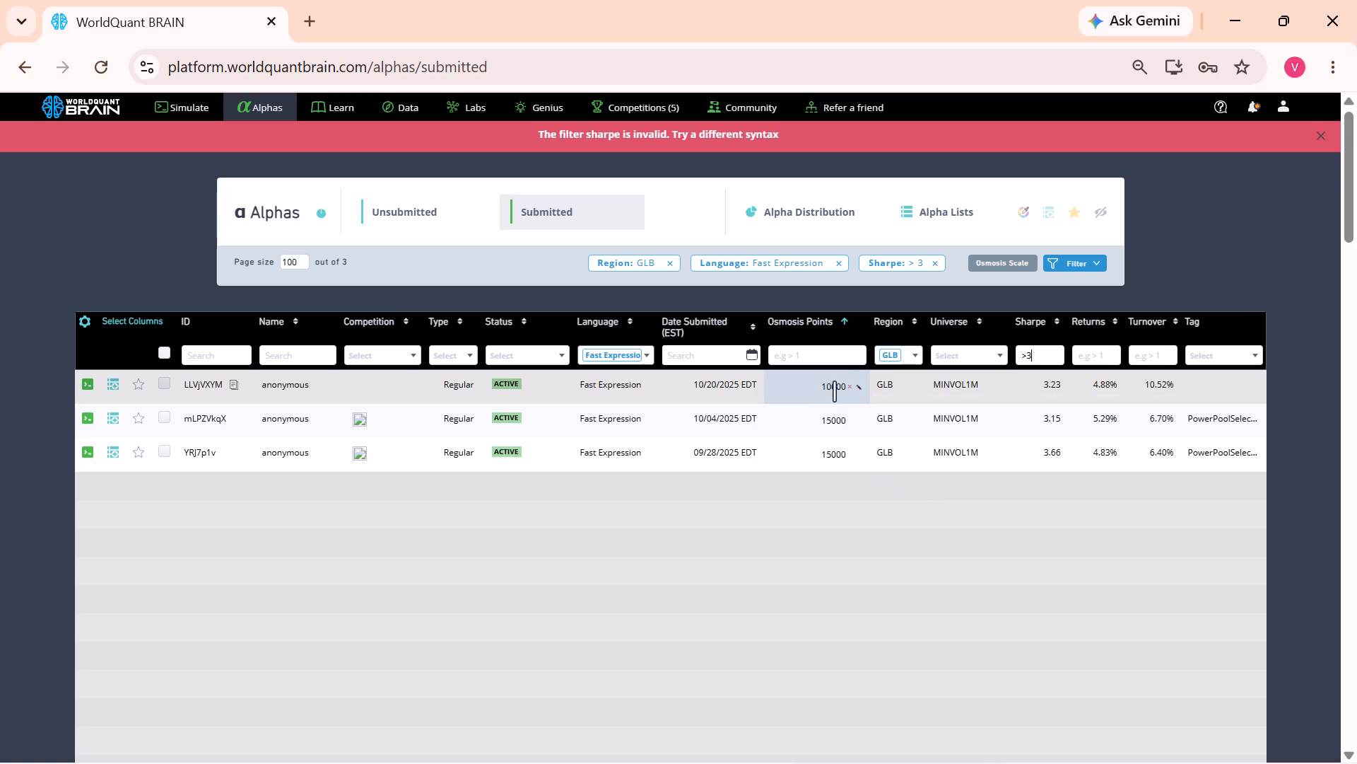
Open the details of submitted alpha YRJ7p1v and read through its full code expression.
{"action": "left_click", "coordinate": [642, 441]}
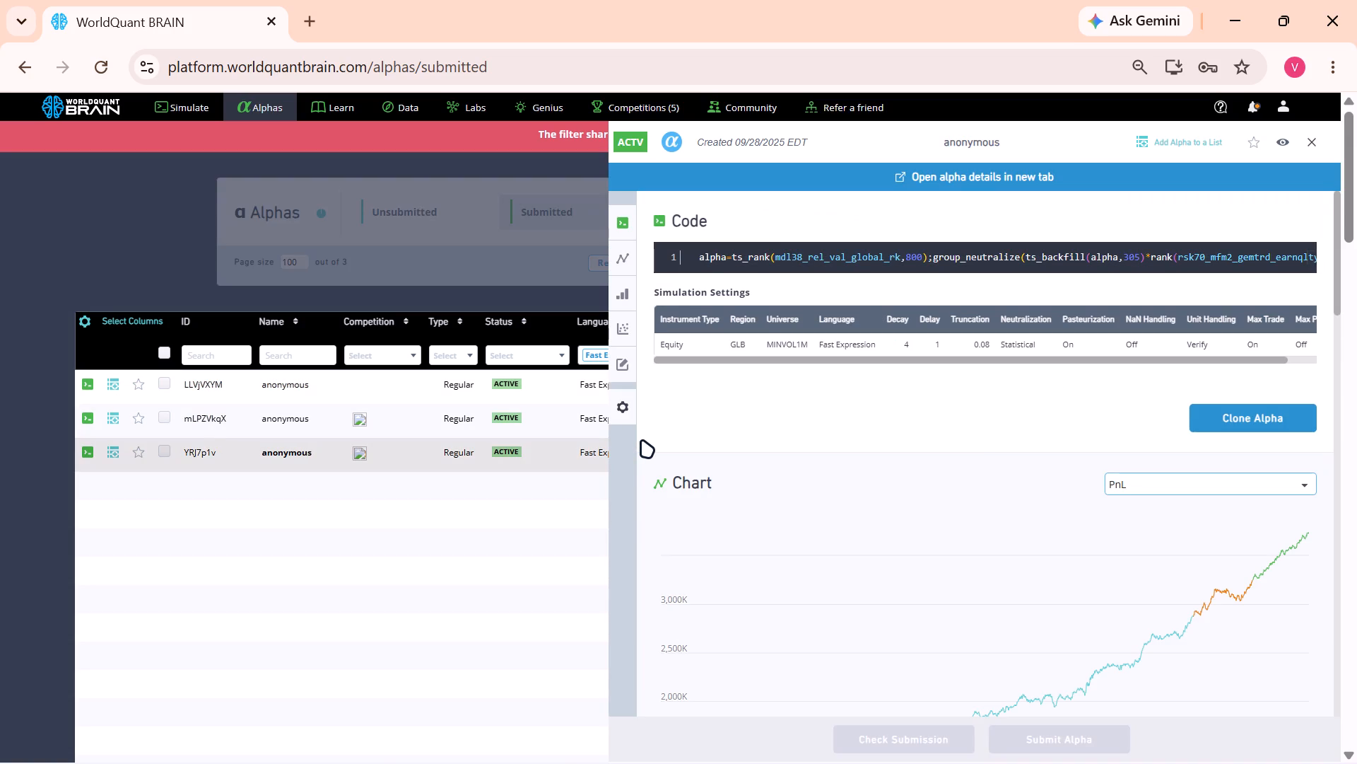
{"action": "scroll", "coordinate": [978, 245], "scroll_direction": "left", "scroll_amount": 1}
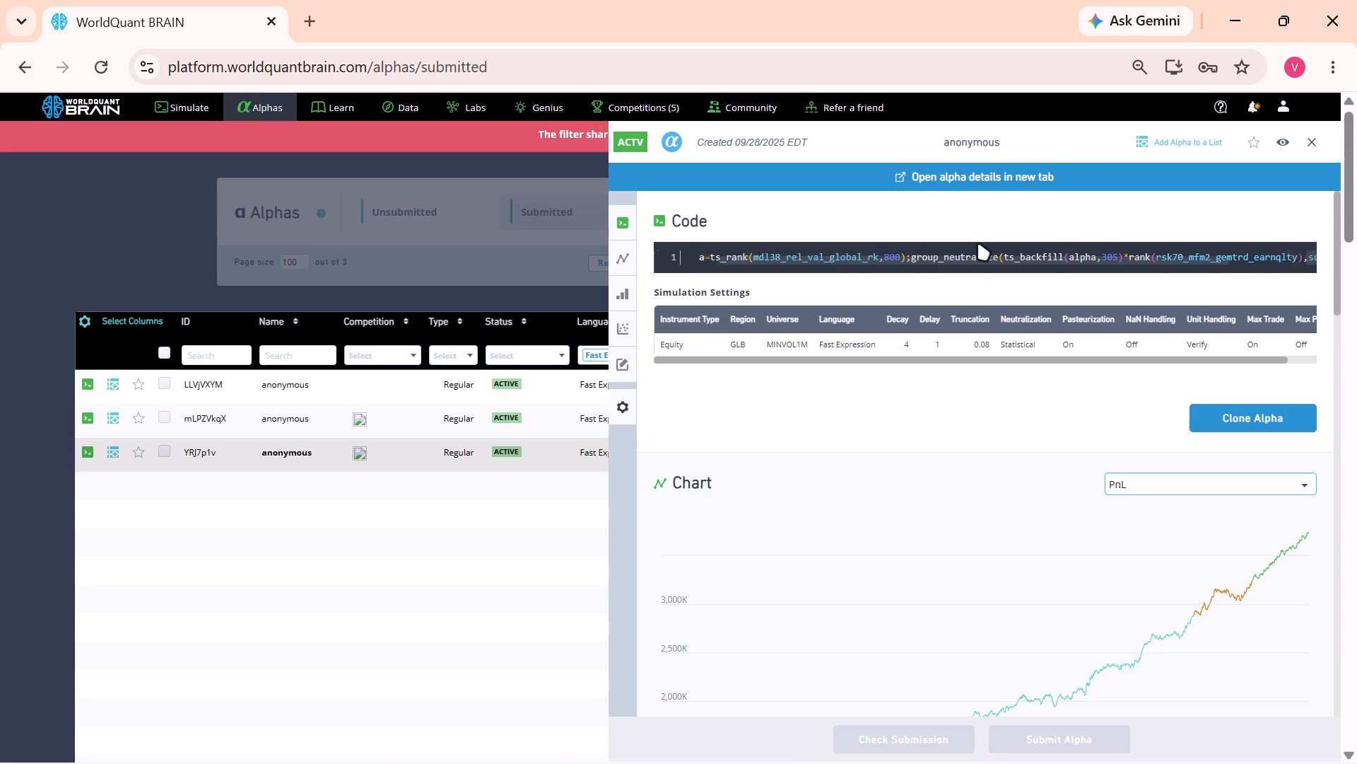
{"action": "scroll", "coordinate": [978, 245], "scroll_direction": "left", "scroll_amount": 4}
{"action": "scroll", "coordinate": [978, 245], "scroll_direction": "right", "scroll_amount": 2}
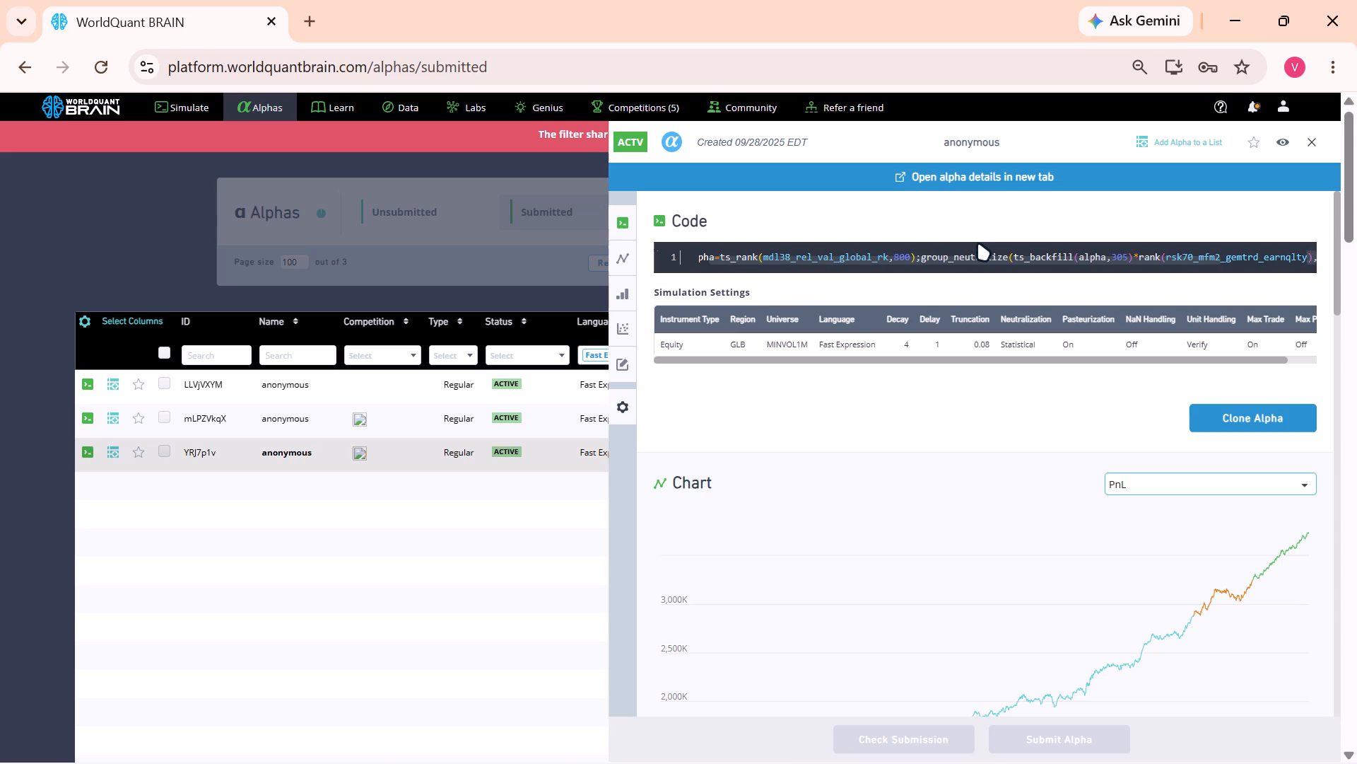
{"action": "scroll", "coordinate": [978, 245], "scroll_direction": "right", "scroll_amount": 1}
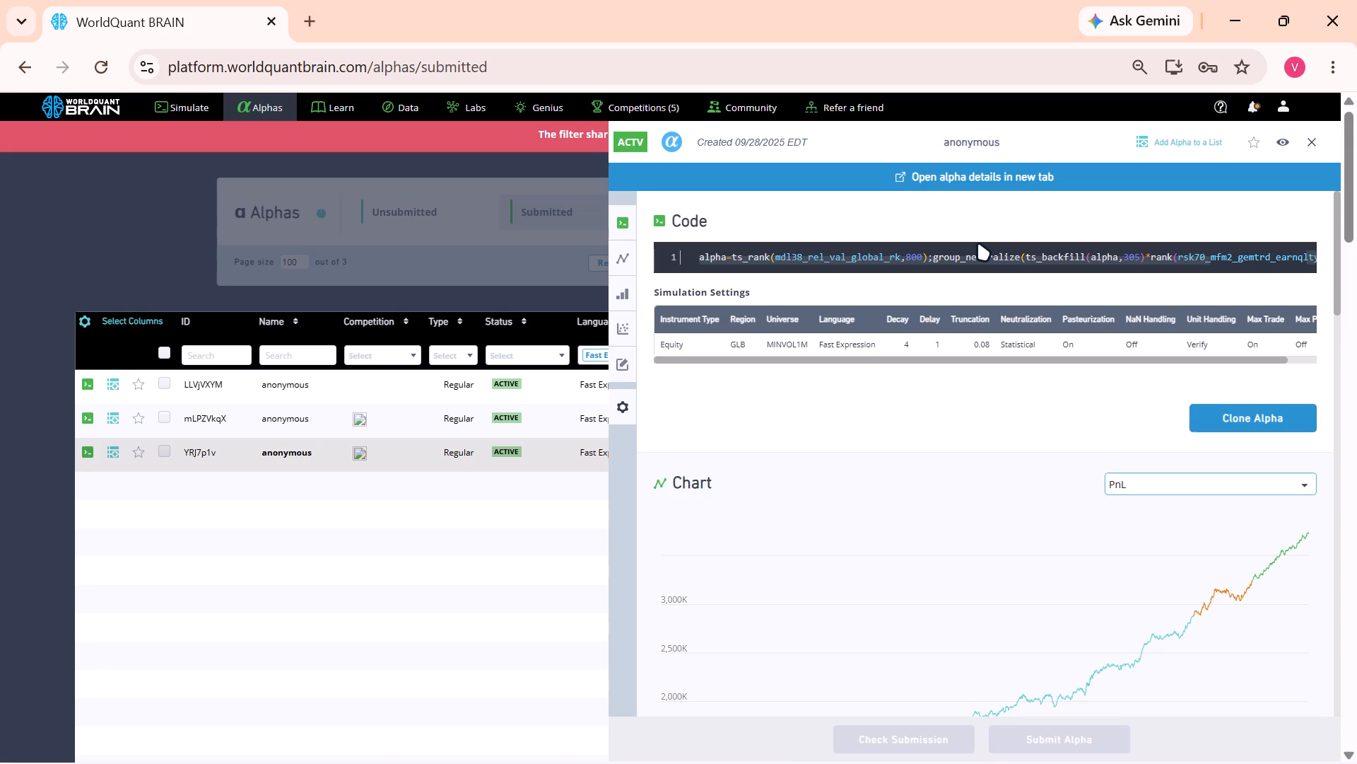
{"action": "left_click", "coordinate": [978, 245]}
Compare the in-sample (IS) and out-of-sample (OS) summaries of alpha YRJ7p1v, finishing on OS, and return to its code.
{"action": "scroll", "coordinate": [970, 432], "scroll_direction": "down", "scroll_amount": 3}
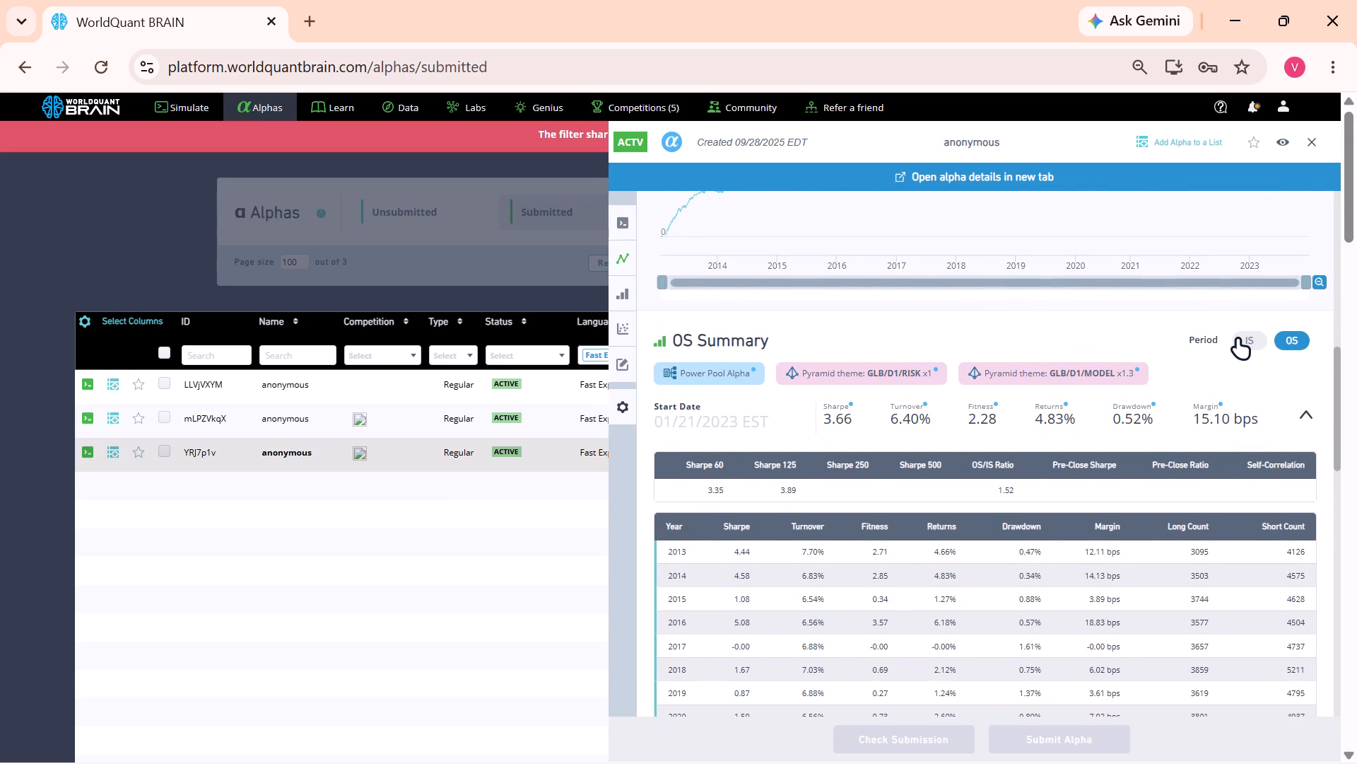
{"action": "left_click", "coordinate": [1249, 339]}
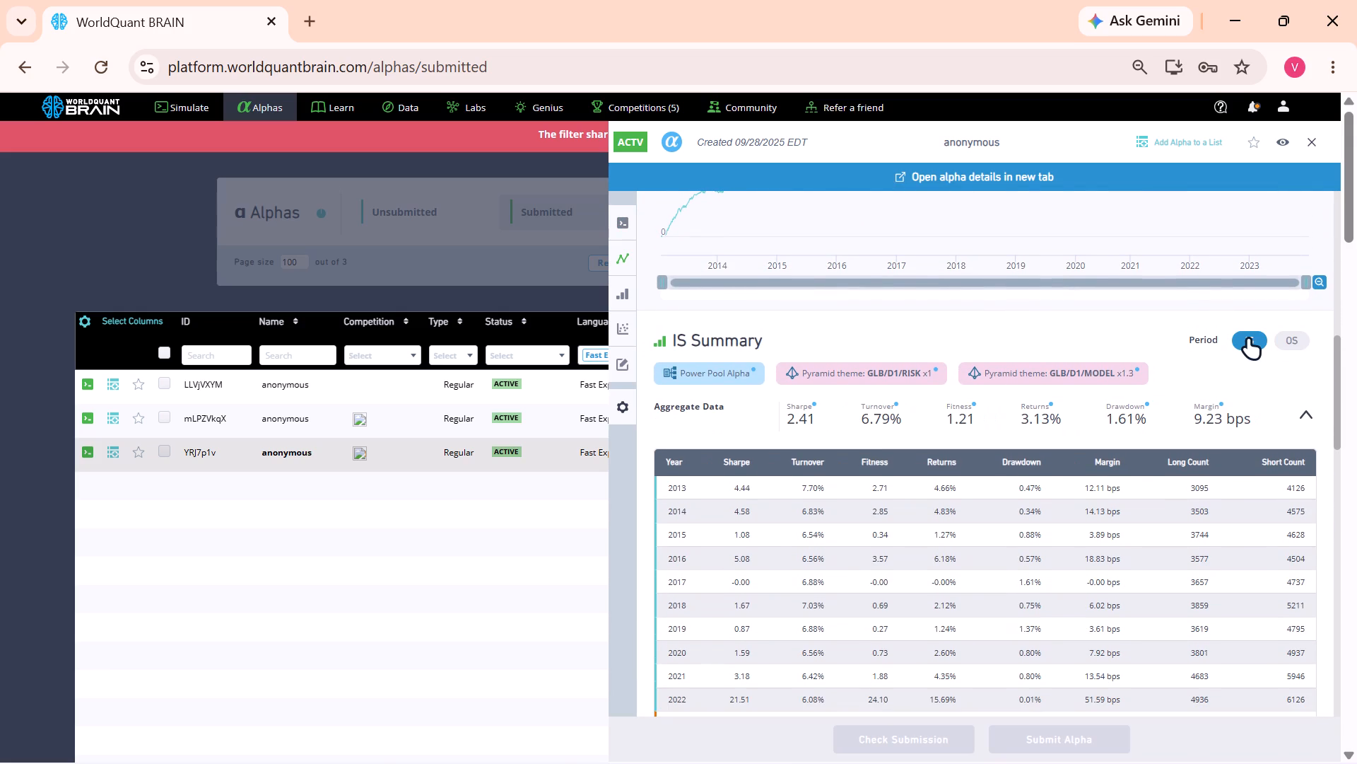
{"action": "left_click", "coordinate": [1307, 337]}
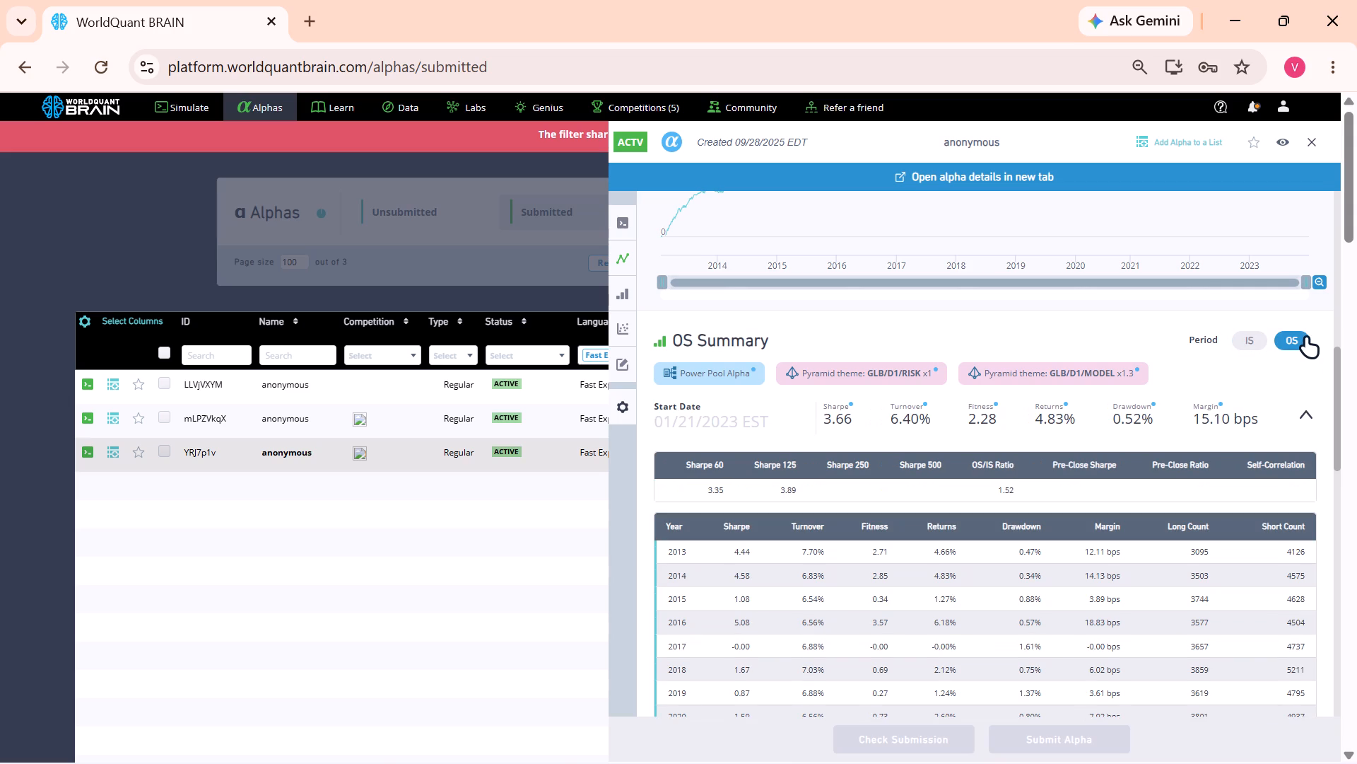
{"action": "scroll", "coordinate": [1112, 410], "scroll_direction": "up", "scroll_amount": 3}
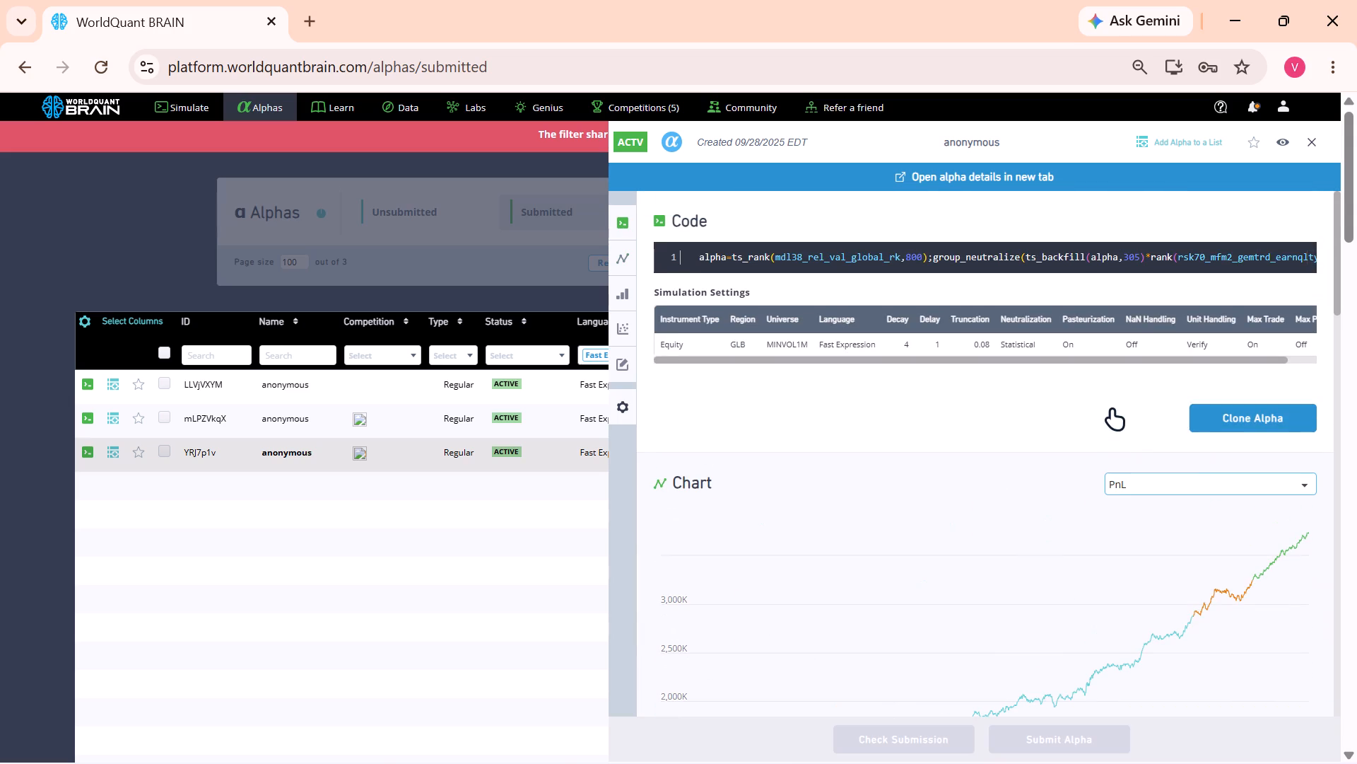
Clone alpha YRJ7p1v into a new simulation and copy its entire code expression.
{"action": "left_click", "coordinate": [1223, 424]}
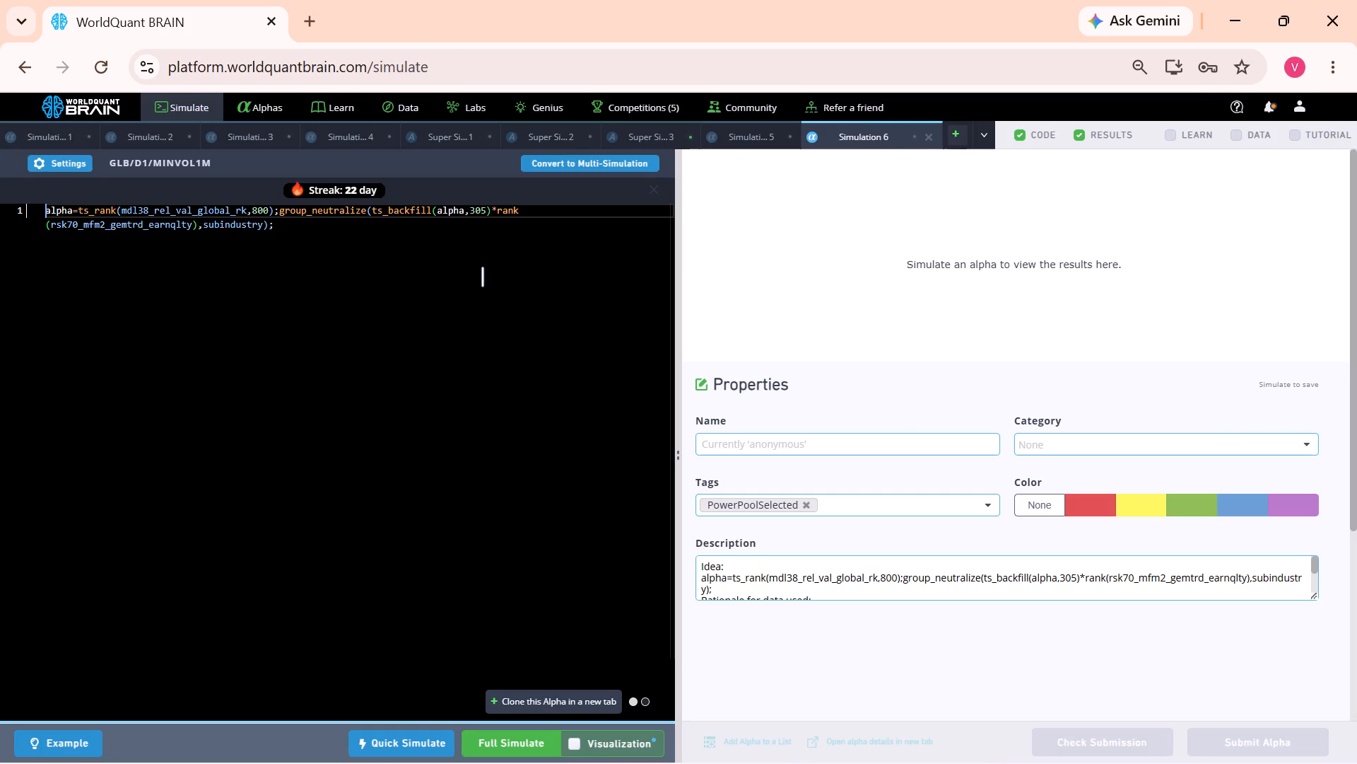
{"action": "left_click", "coordinate": [483, 277]}
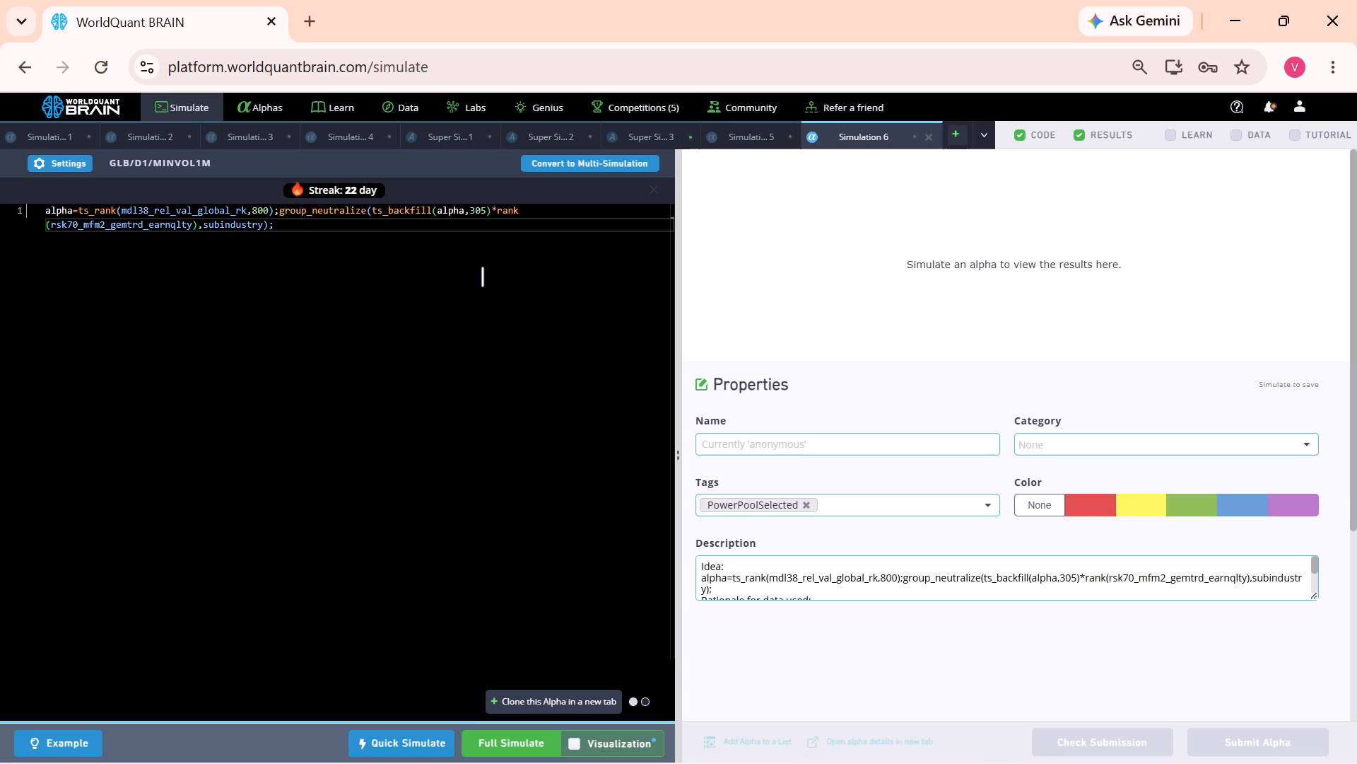
{"action": "key", "text": "ctrl+a"}
{"action": "key", "text": "ctrl+c"}
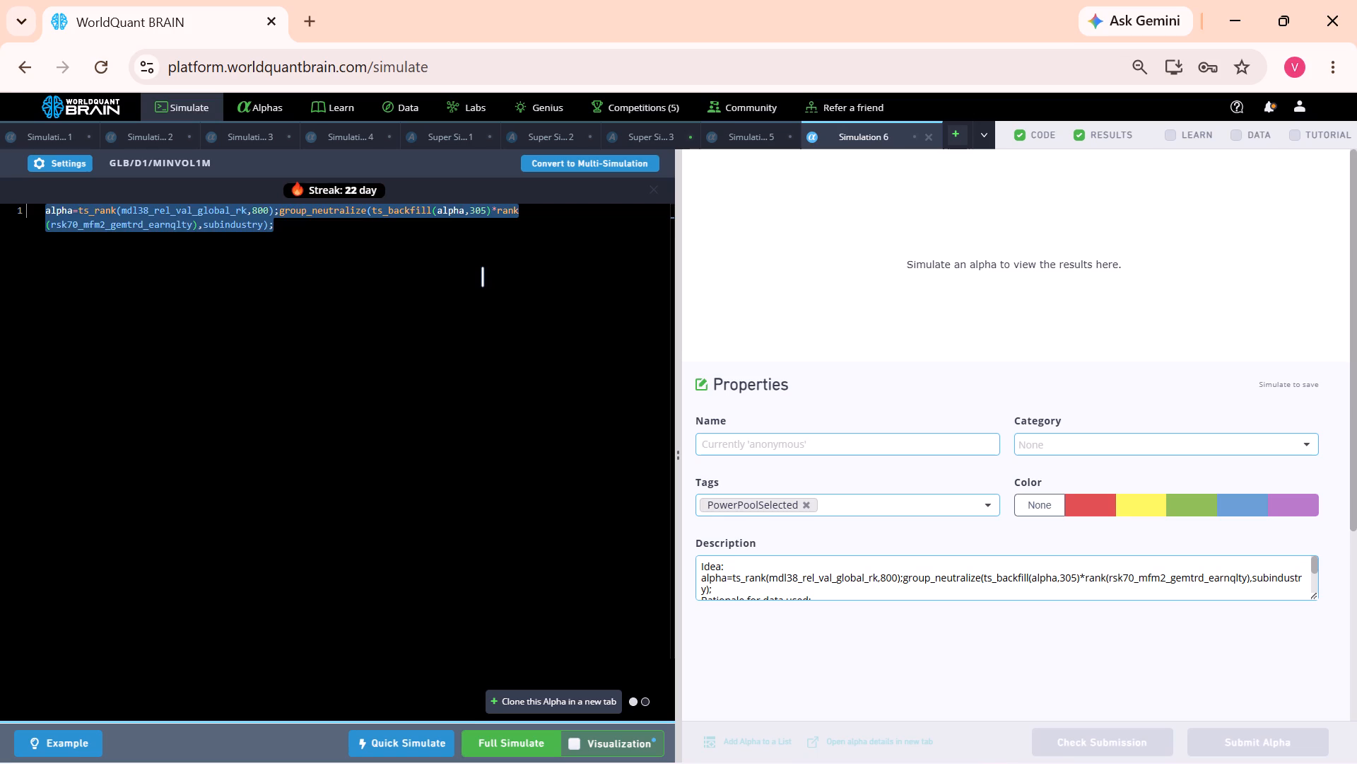
Review the cloned alpha's simulation settings and return to the code without changing them.
{"action": "left_click", "coordinate": [68, 165]}
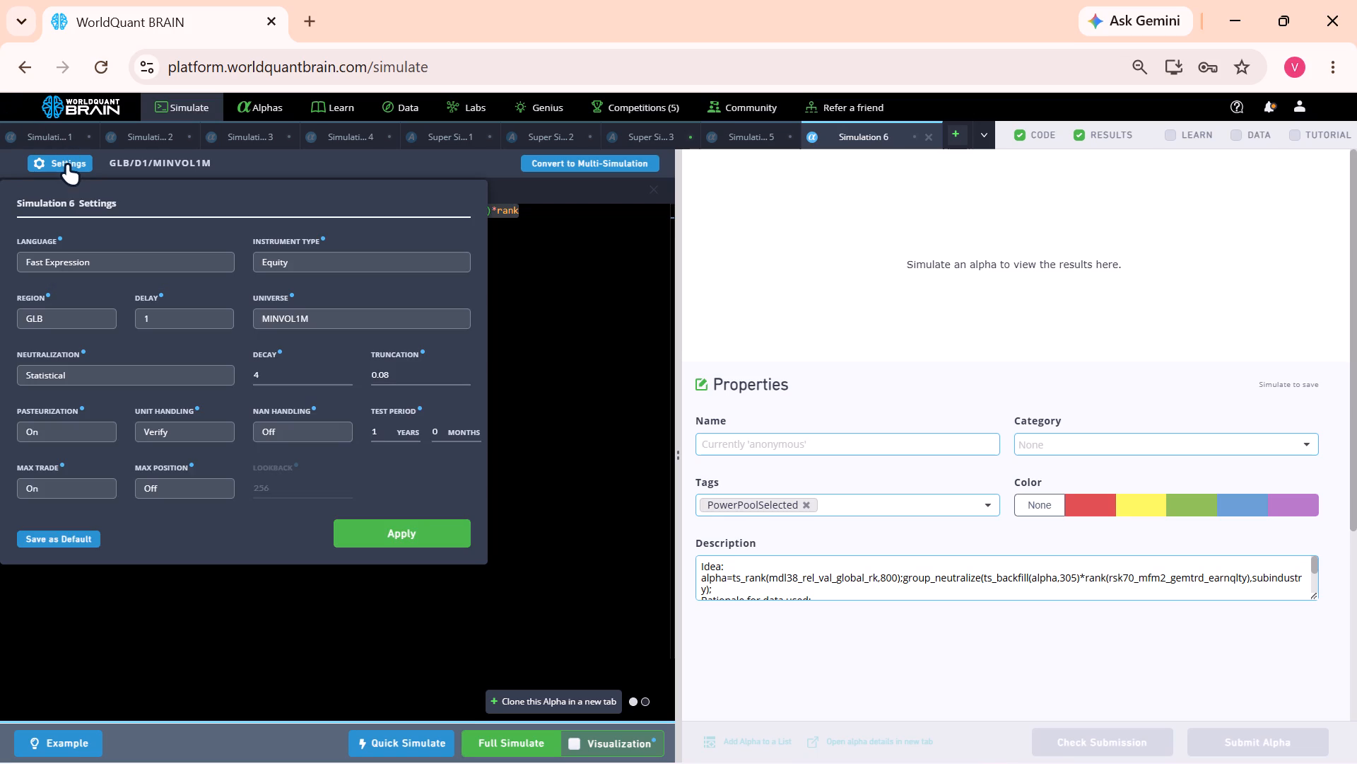
{"action": "left_click", "coordinate": [568, 380]}
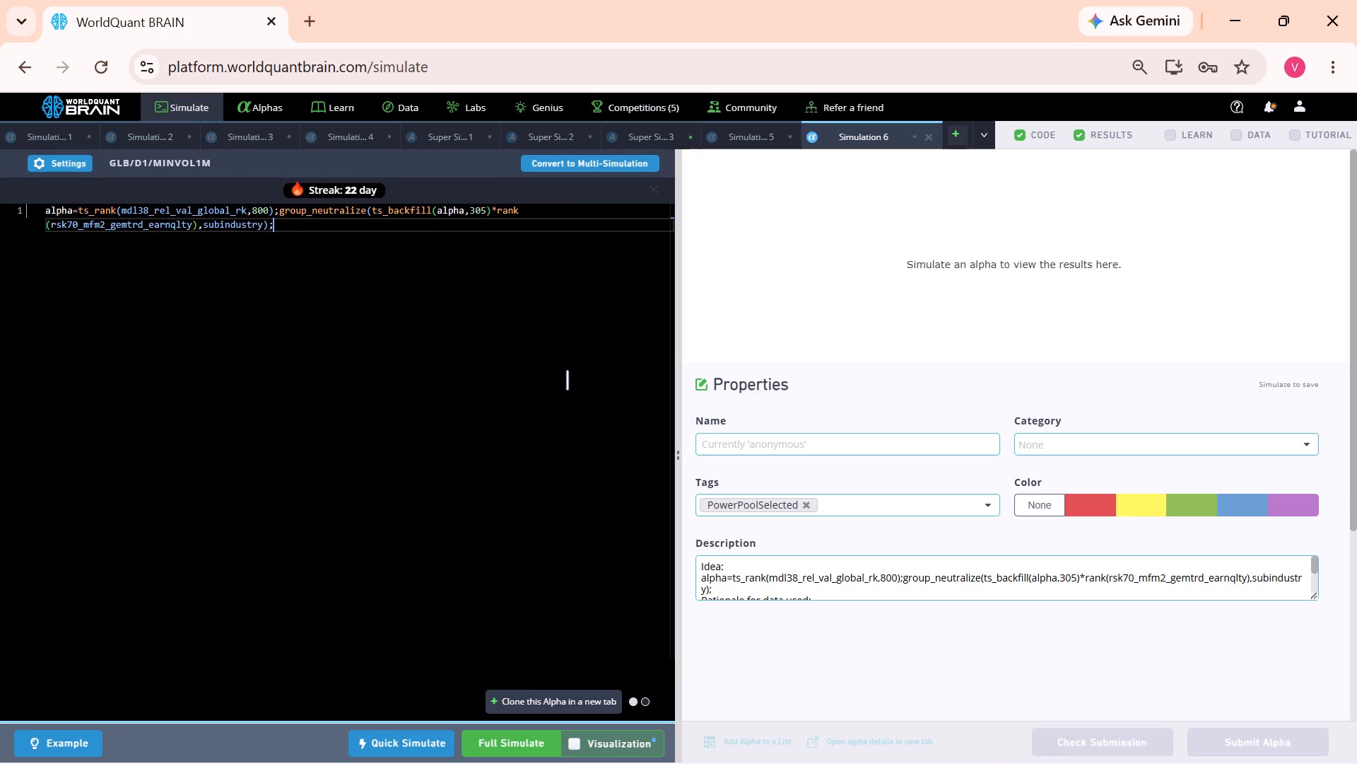
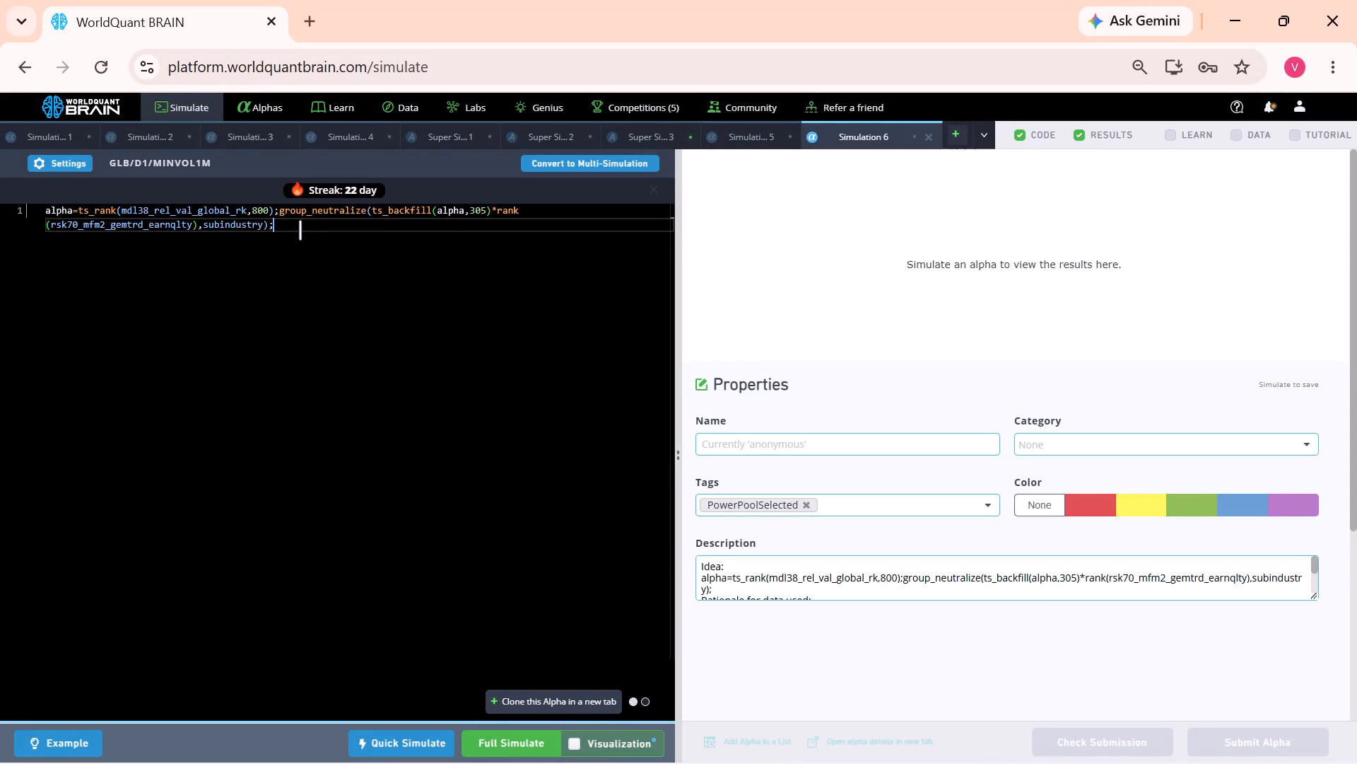
Set the ts_rank lookback window for mdl38_rel_val_global_rk to 600 in the cloned alpha code.
{"action": "left_click", "coordinate": [315, 228]}
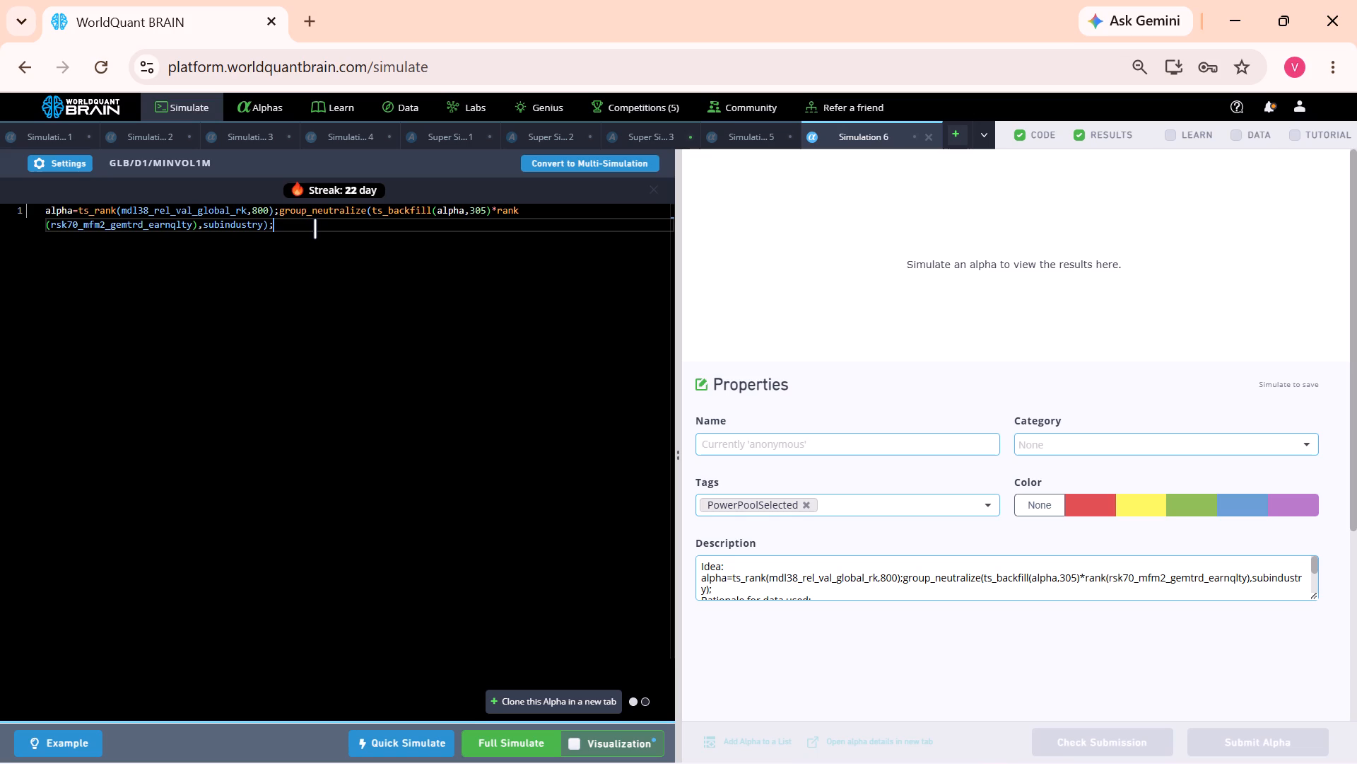
{"action": "left_click", "coordinate": [259, 213]}
{"action": "key", "text": "BackSpace"}
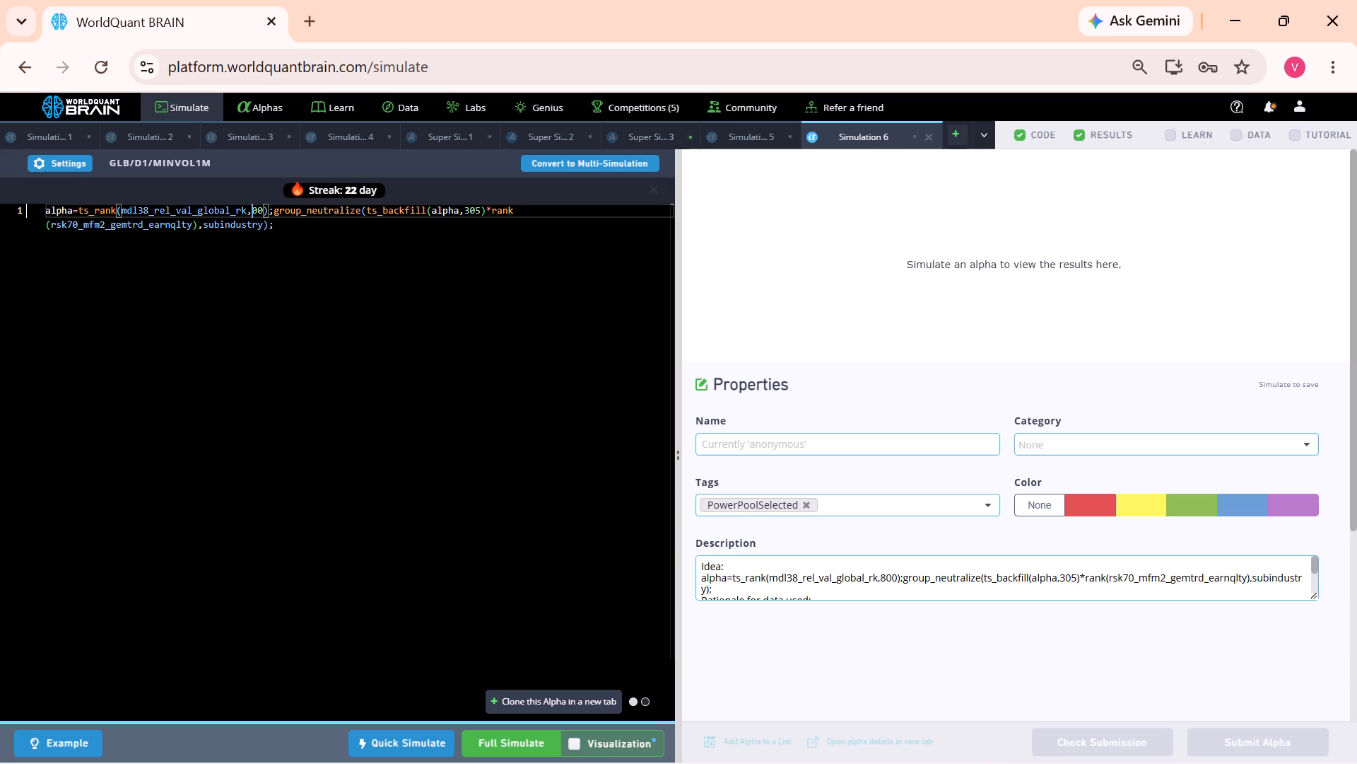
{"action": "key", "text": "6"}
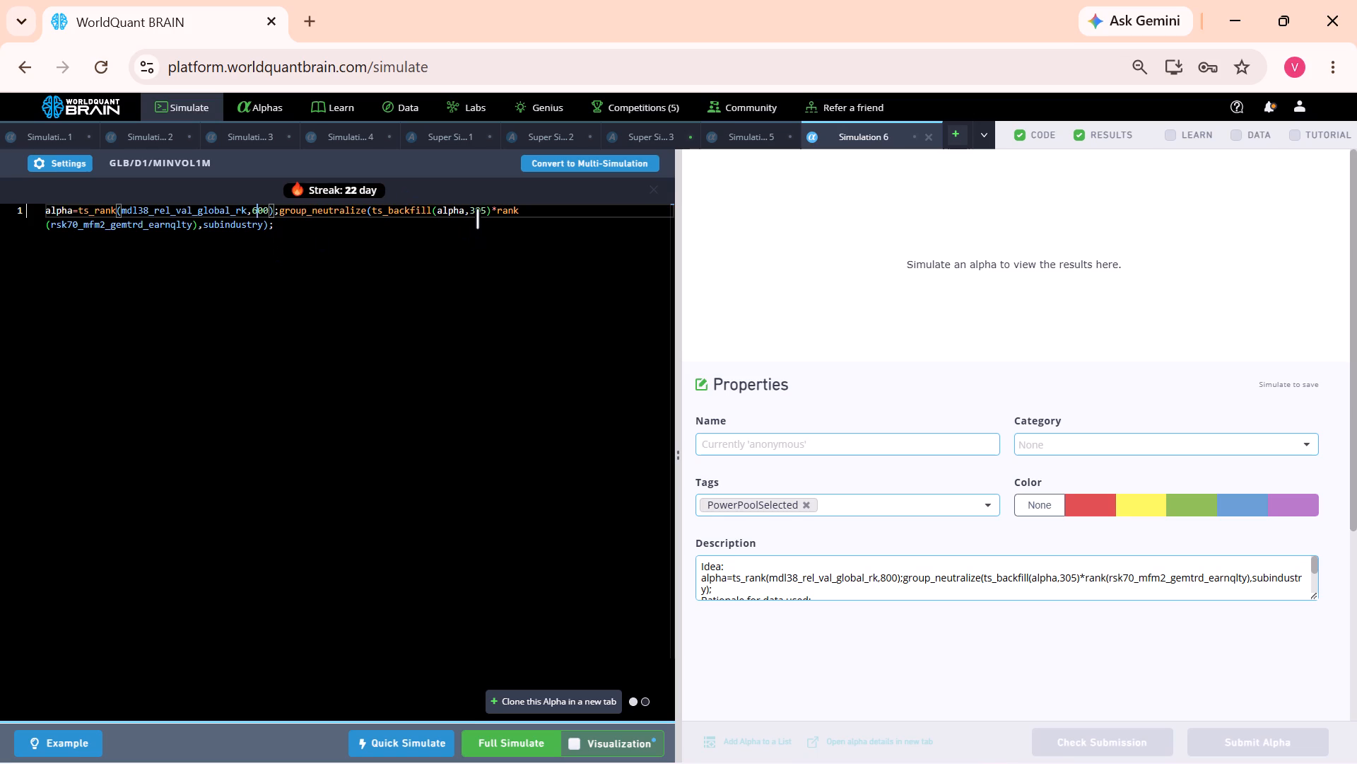
Set the ts_backfill window on alpha to 241 inside the group_neutralize expression.
{"action": "left_click", "coordinate": [484, 212]}
{"action": "key", "text": "BackSpace"}
{"action": "key", "text": "BackSpace"}
{"action": "key", "text": "BackSpace"}
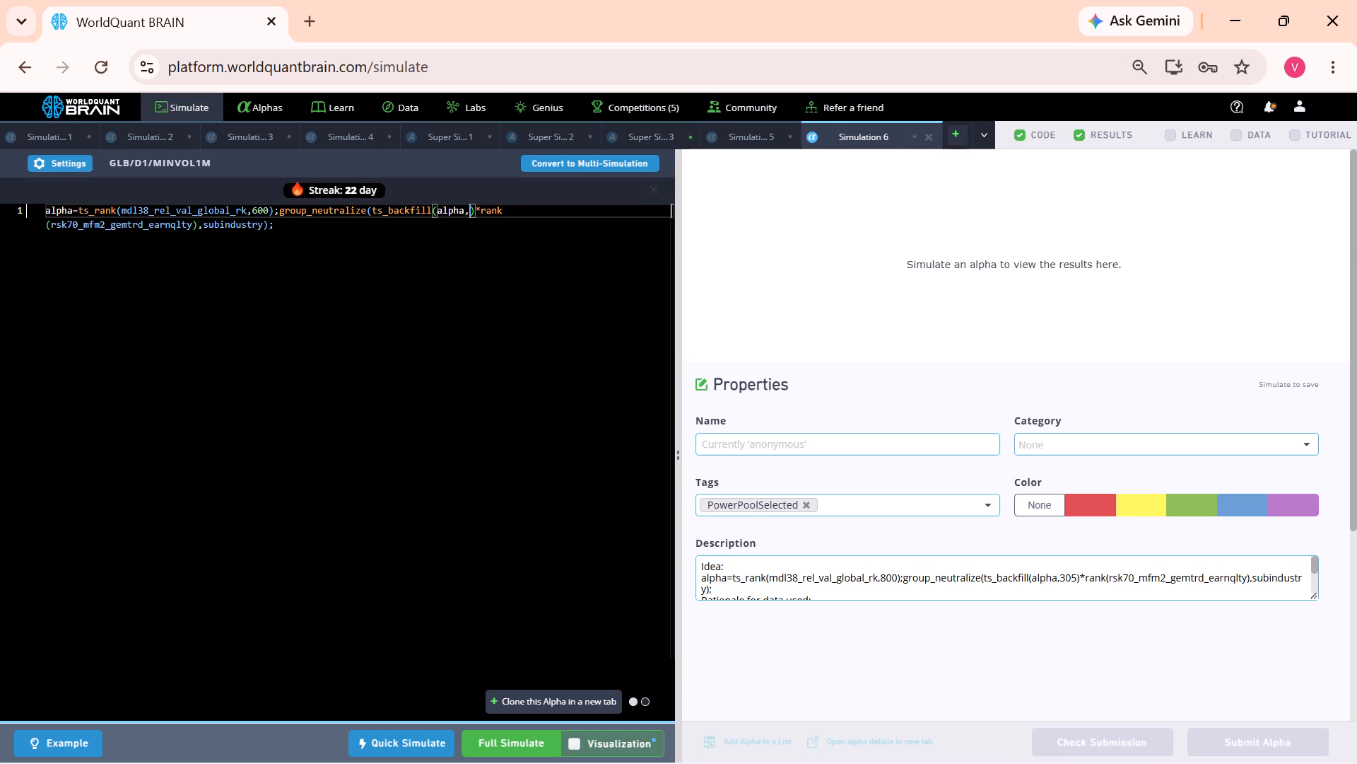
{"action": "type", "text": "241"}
{"action": "left_click", "coordinate": [401, 313]}
{"action": "left_click", "coordinate": [379, 291]}
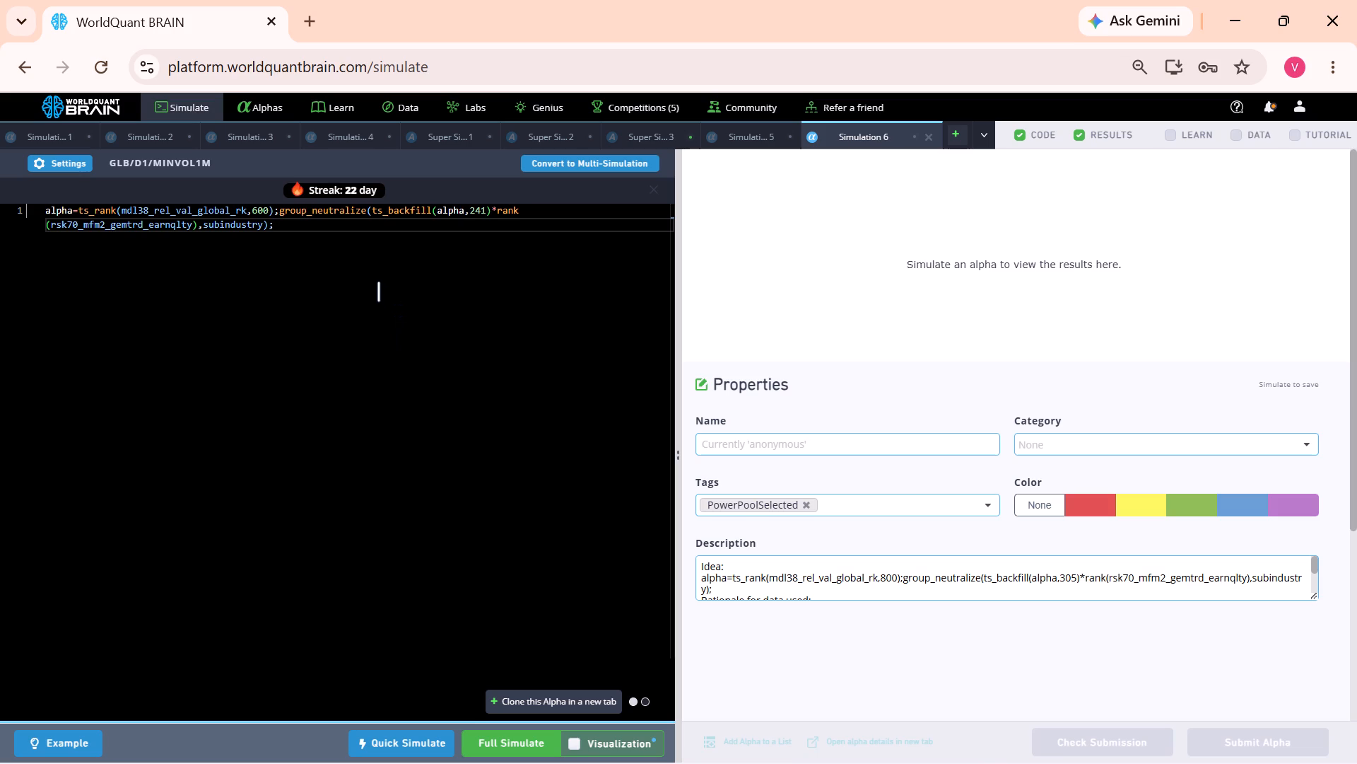
Replace the data field inside the expression's ts_rank with predicted_first_quantile_five_day_return_techindi6_2, keeping the 600 window.
{"action": "key", "text": "ctrl+a"}
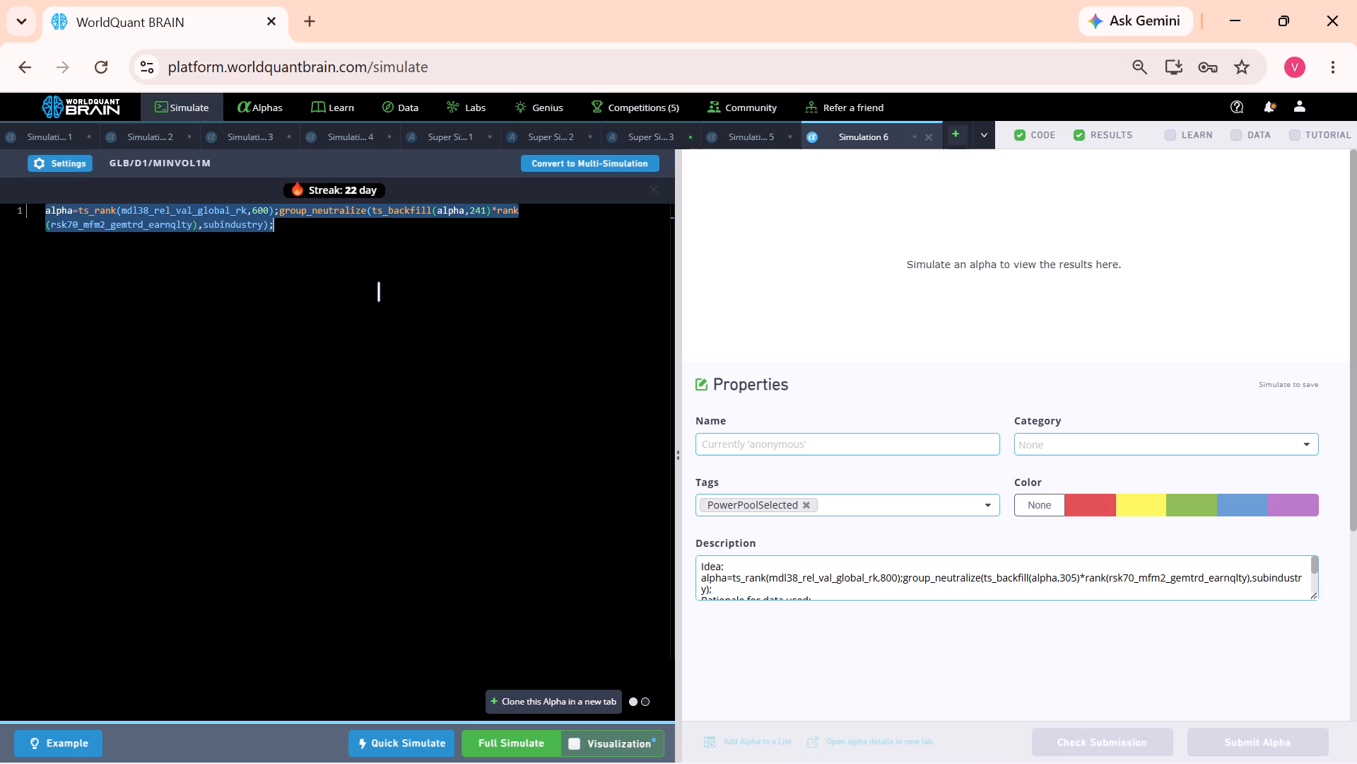
{"action": "left_click", "coordinate": [379, 291]}
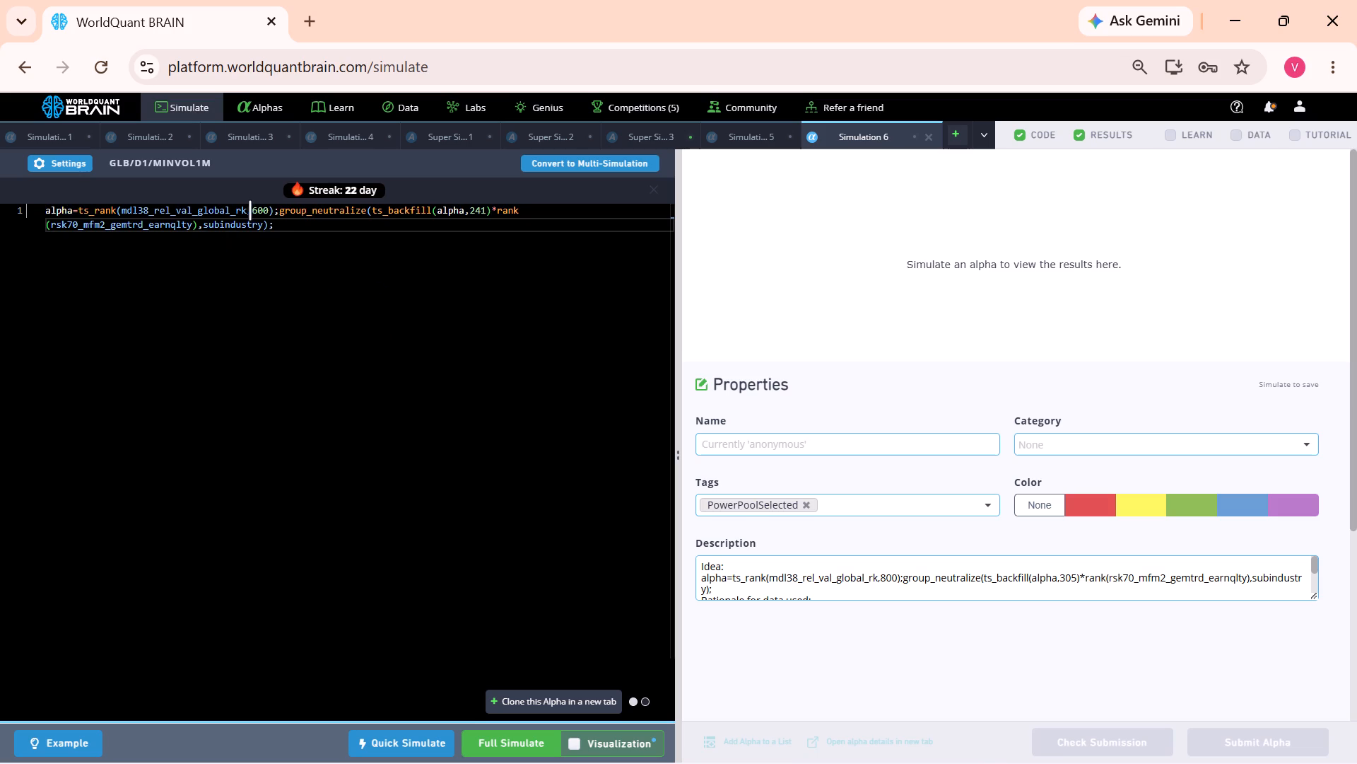
{"action": "left_click", "coordinate": [249, 210]}
{"action": "key", "text": "BackSpace"}
{"action": "key", "text": "BackSpace"}
{"action": "key", "text": "BackSpace"}
{"action": "key", "text": "BackSpace"}
{"action": "key", "text": "BackSpace"}
{"action": "key", "text": "BackSpace"}
{"action": "key", "text": "BackSpace"}
{"action": "key", "text": "BackSpace"}
{"action": "key", "text": "BackSpace"}
{"action": "key", "text": "BackSpace"}
{"action": "key", "text": "BackSpace"}
{"action": "key", "text": "BackSpace"}
{"action": "key", "text": "BackSpace"}
{"action": "key", "text": "BackSpace"}
{"action": "key", "text": "BackSpace"}
{"action": "key", "text": "BackSpace"}
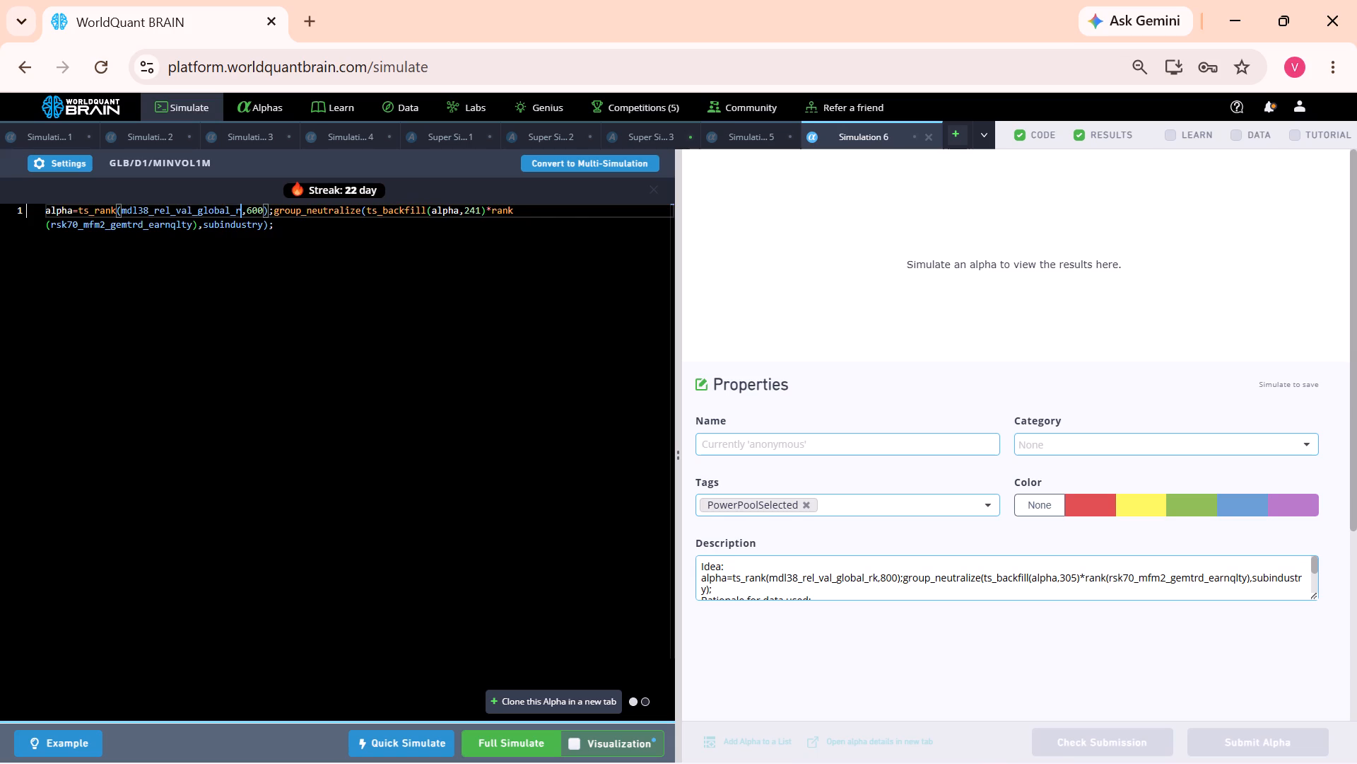
{"action": "key", "text": "BackSpace"}
{"action": "key", "text": "BackSpace"}
{"action": "key", "text": "BackSpace"}
{"action": "key", "text": "BackSpace"}
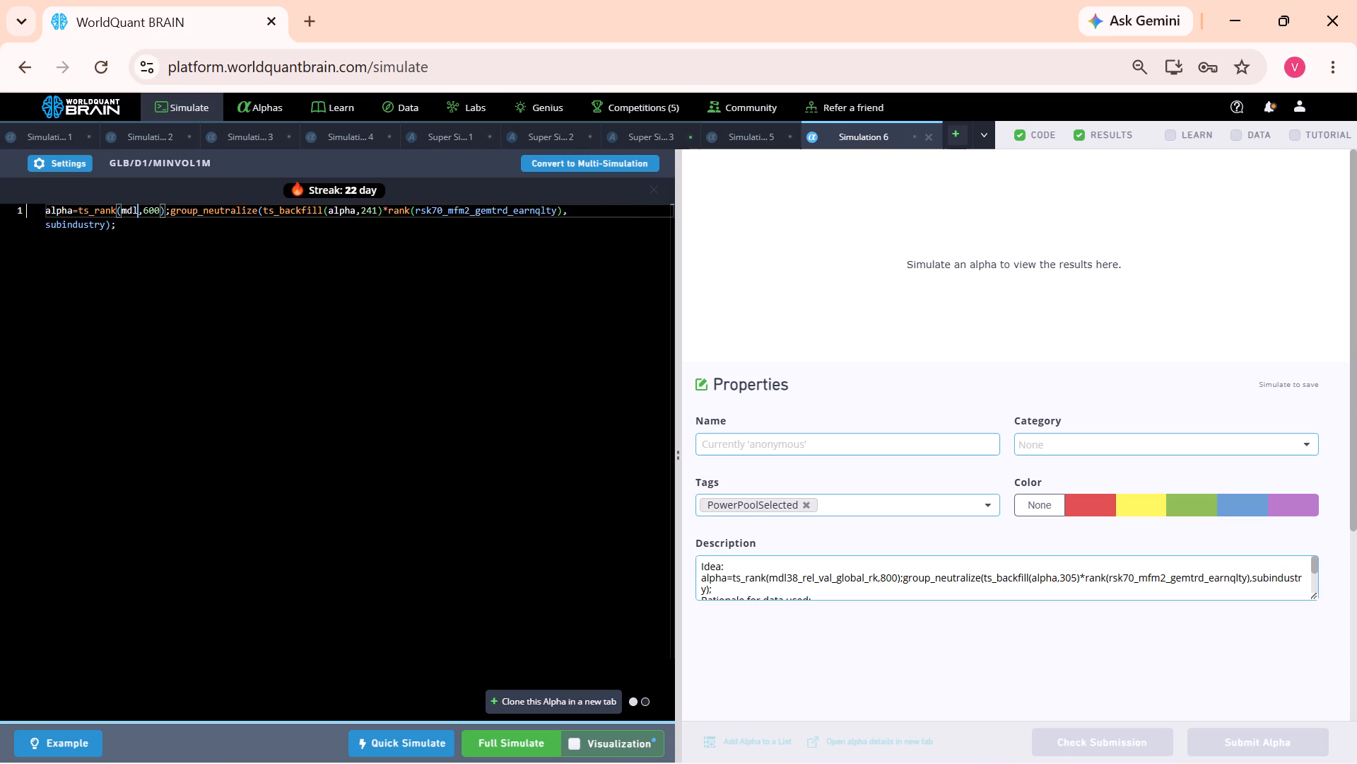
{"action": "key", "text": "BackSpace"}
{"action": "key", "text": "BackSpace"}
{"action": "key", "text": "BackSpace"}
{"action": "type", "text": "predic"}
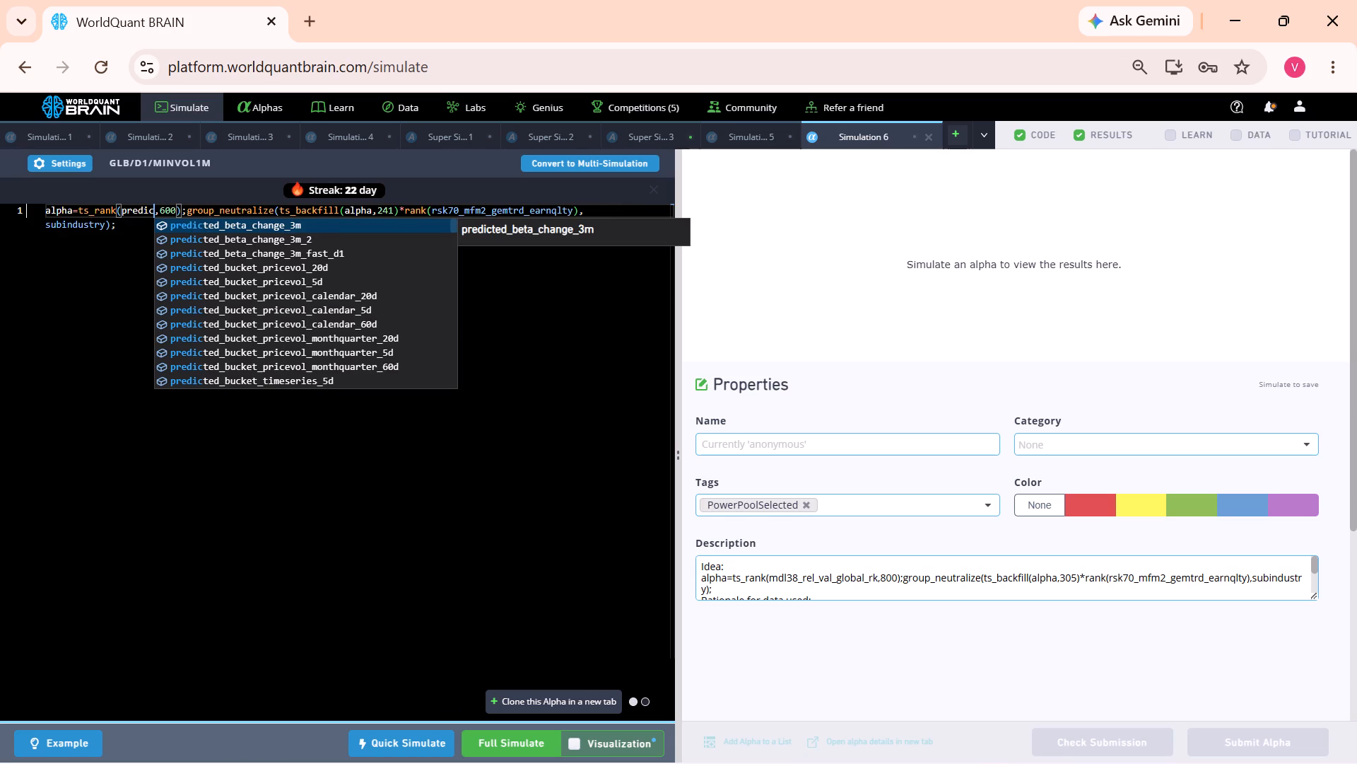
{"action": "type", "text": "ted"}
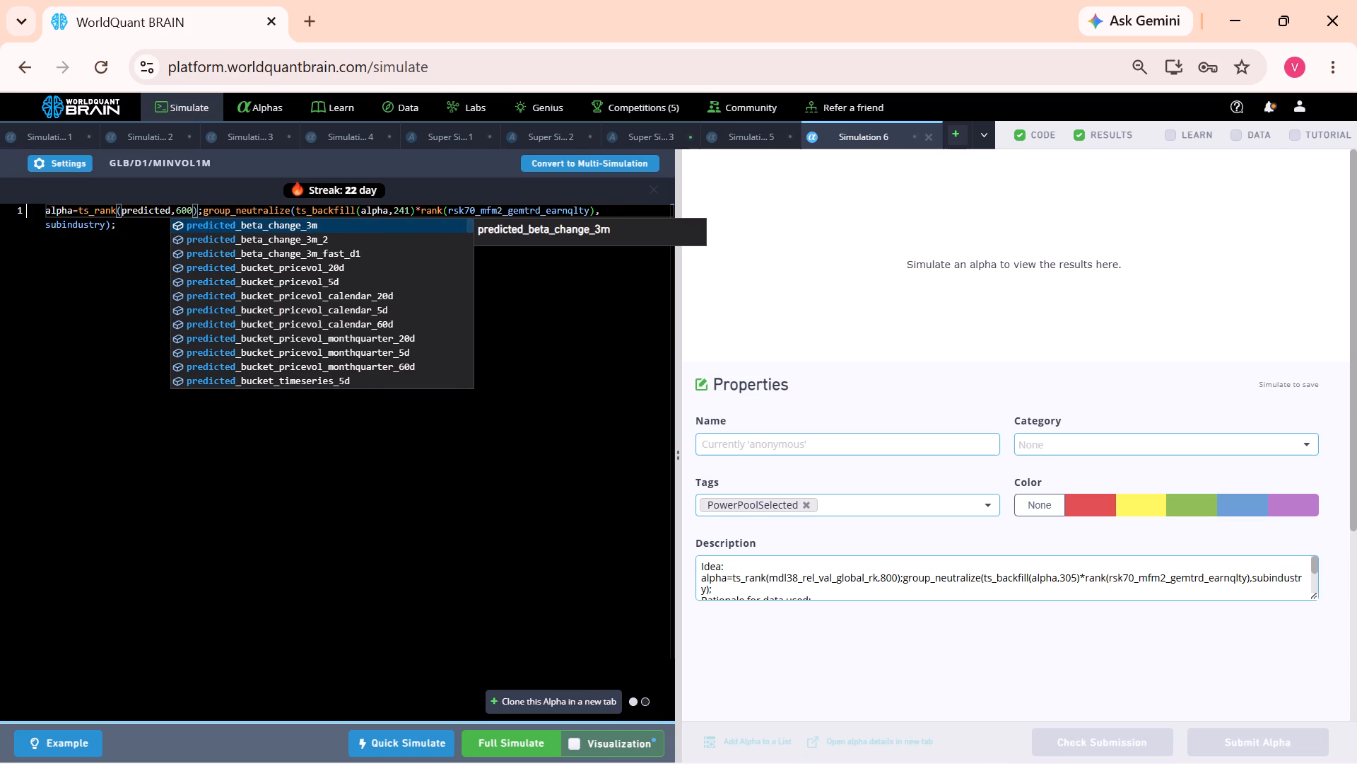
{"action": "key", "text": "shift+underscore"}
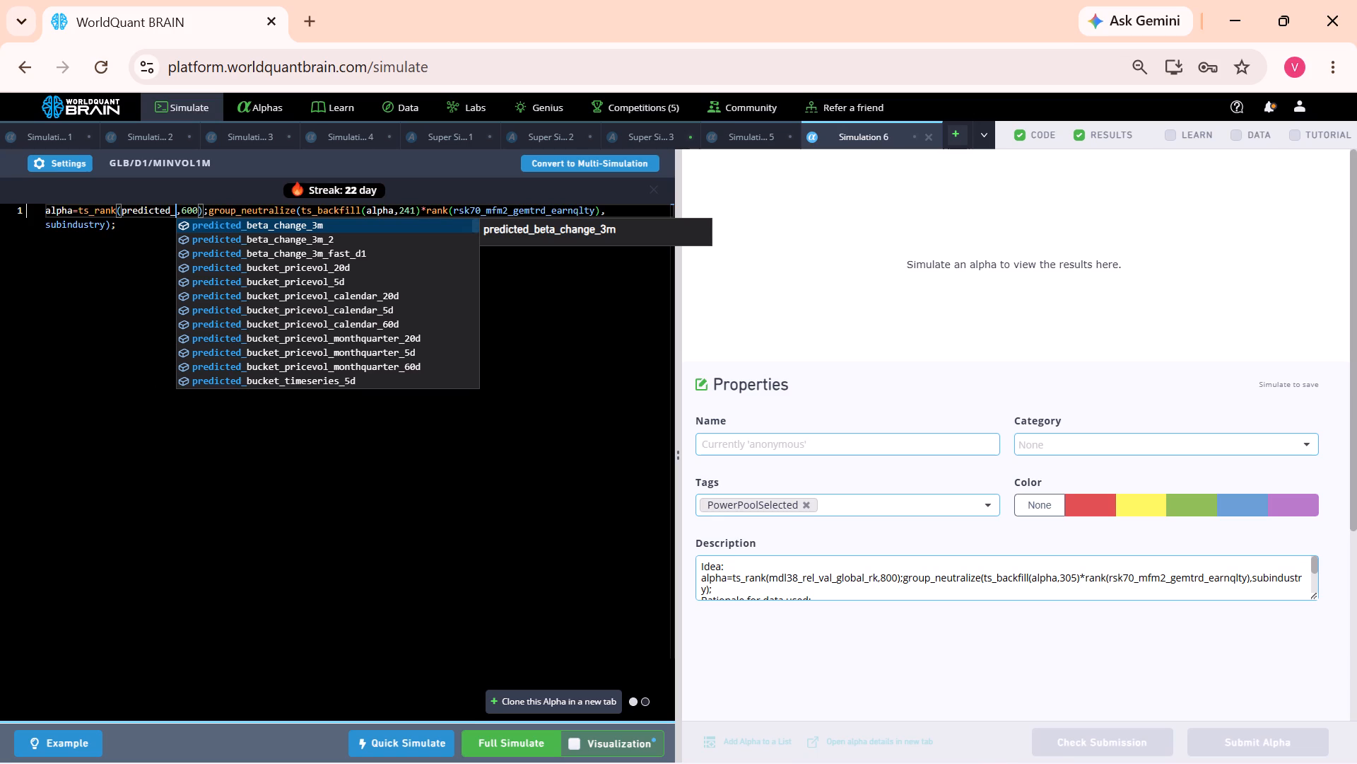
{"action": "type", "text": "first"}
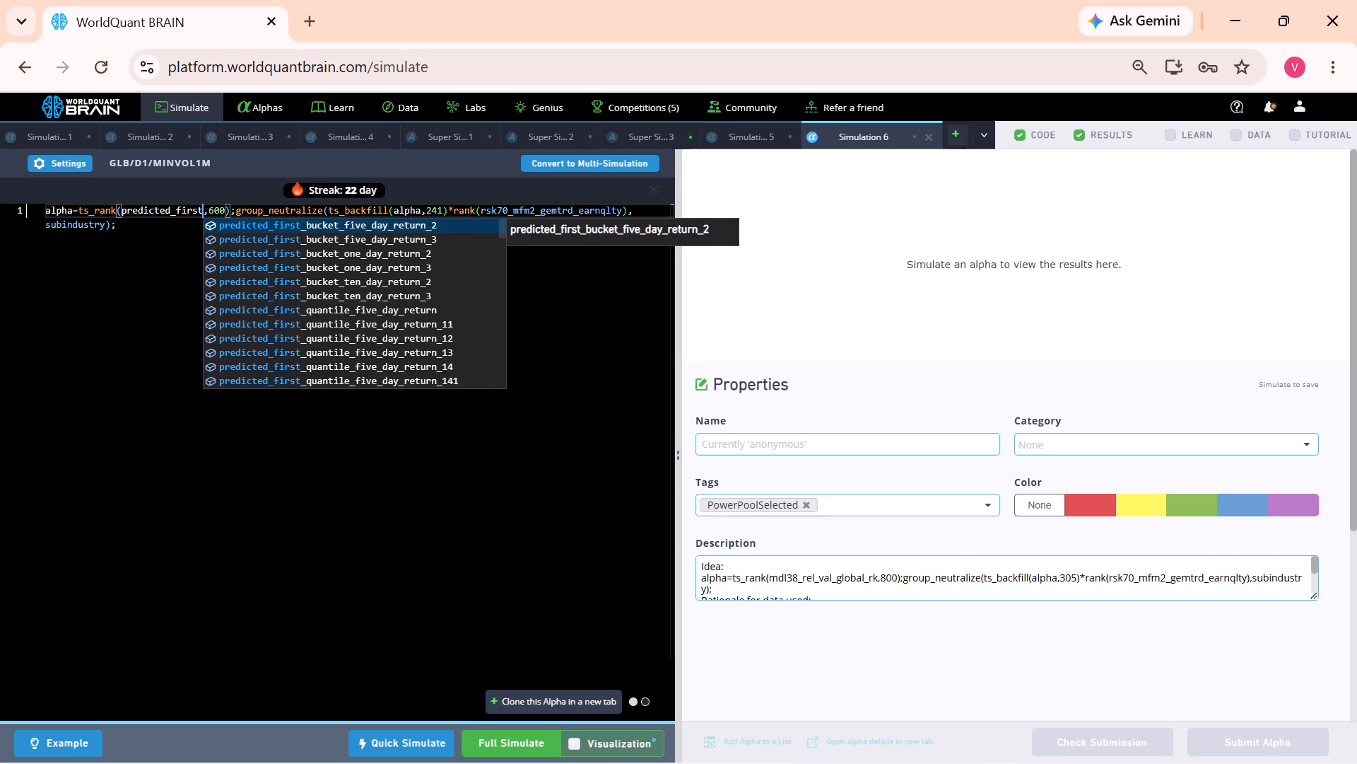
{"action": "scroll", "coordinate": [334, 324], "scroll_direction": "down", "scroll_amount": 1}
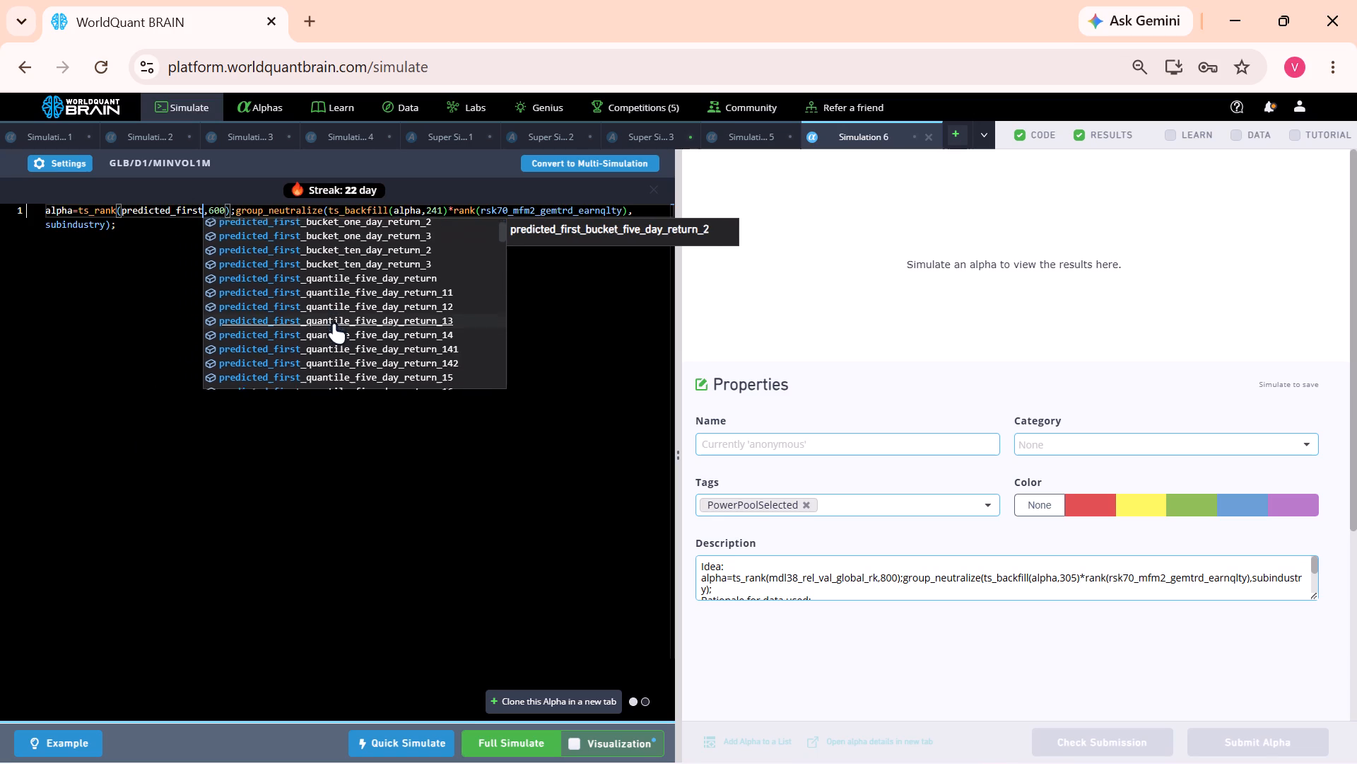
{"action": "scroll", "coordinate": [334, 324], "scroll_direction": "down", "scroll_amount": 6}
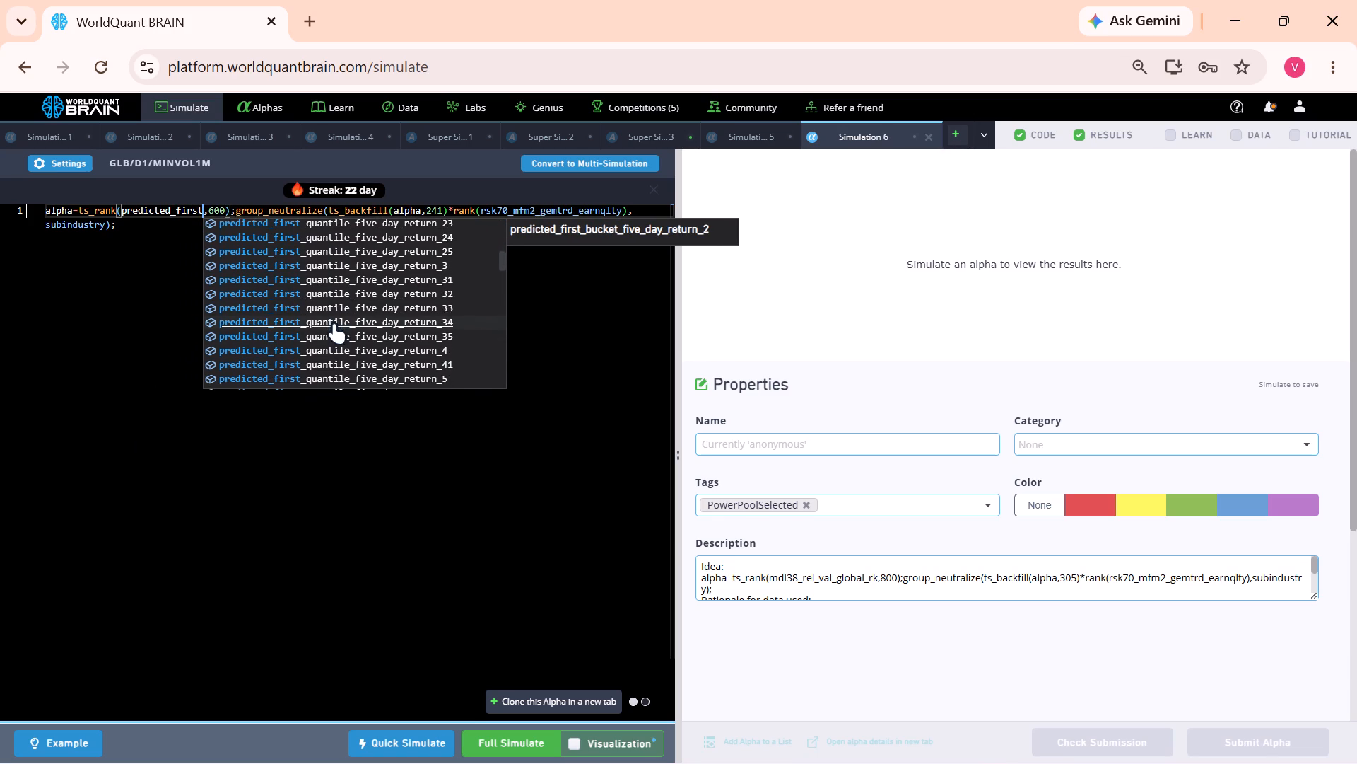
{"action": "scroll", "coordinate": [334, 324], "scroll_direction": "down", "scroll_amount": 2}
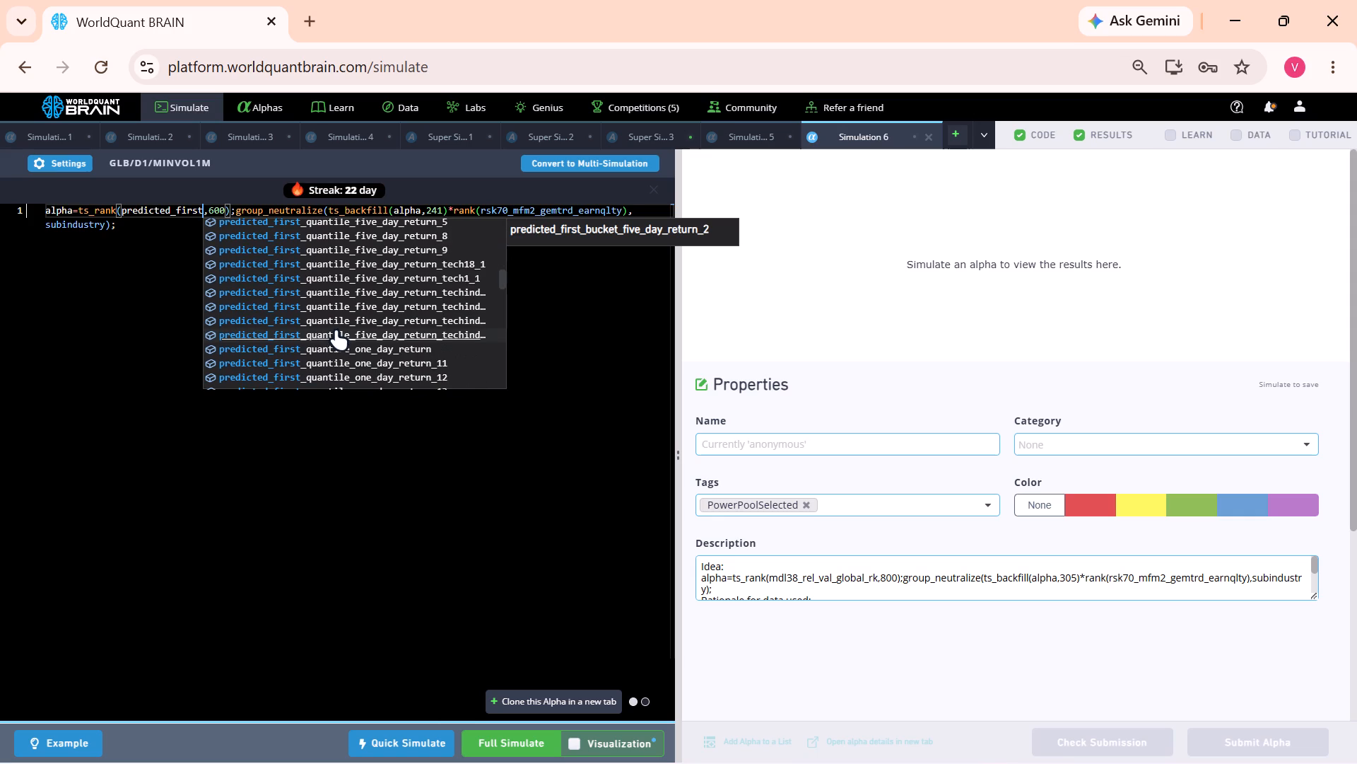
{"action": "left_click", "coordinate": [336, 330]}
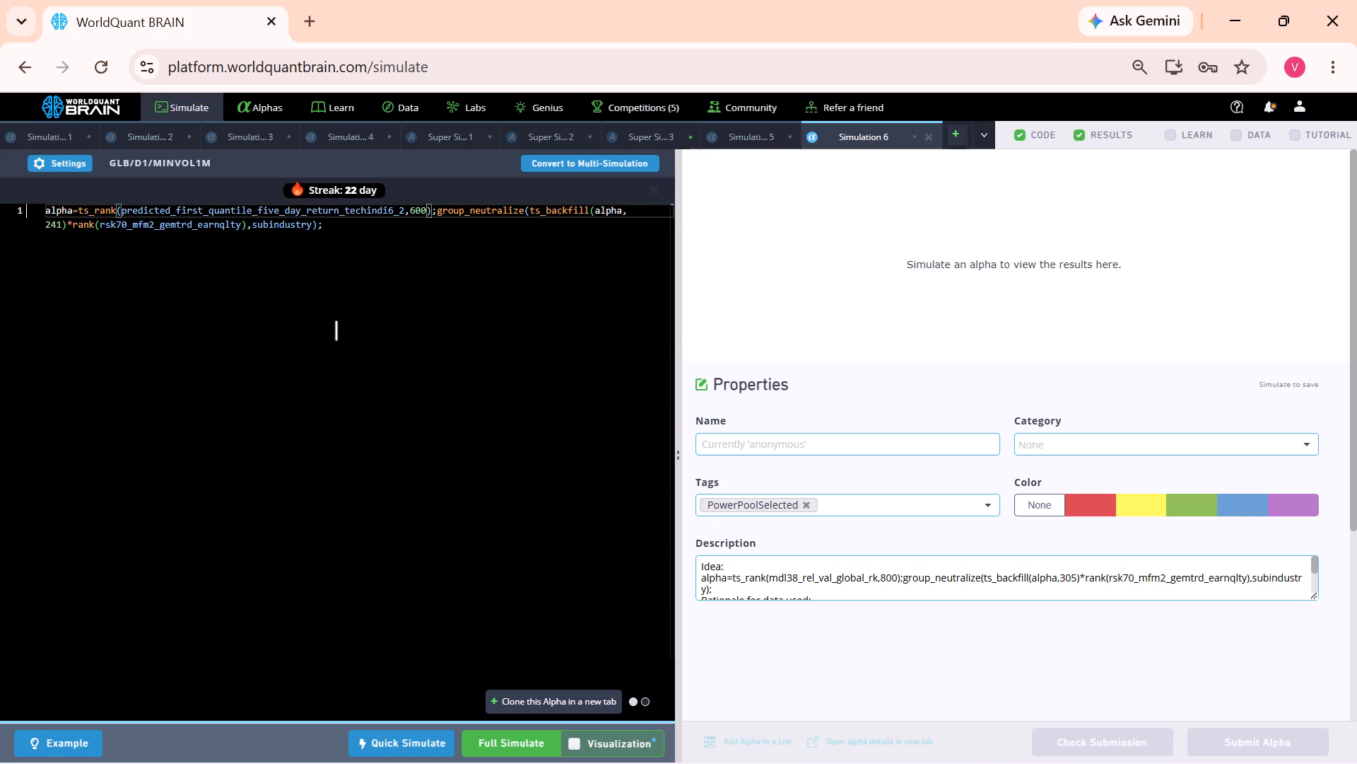
Run a full simulation of the edited alpha expression.
{"action": "left_click", "coordinate": [506, 749]}
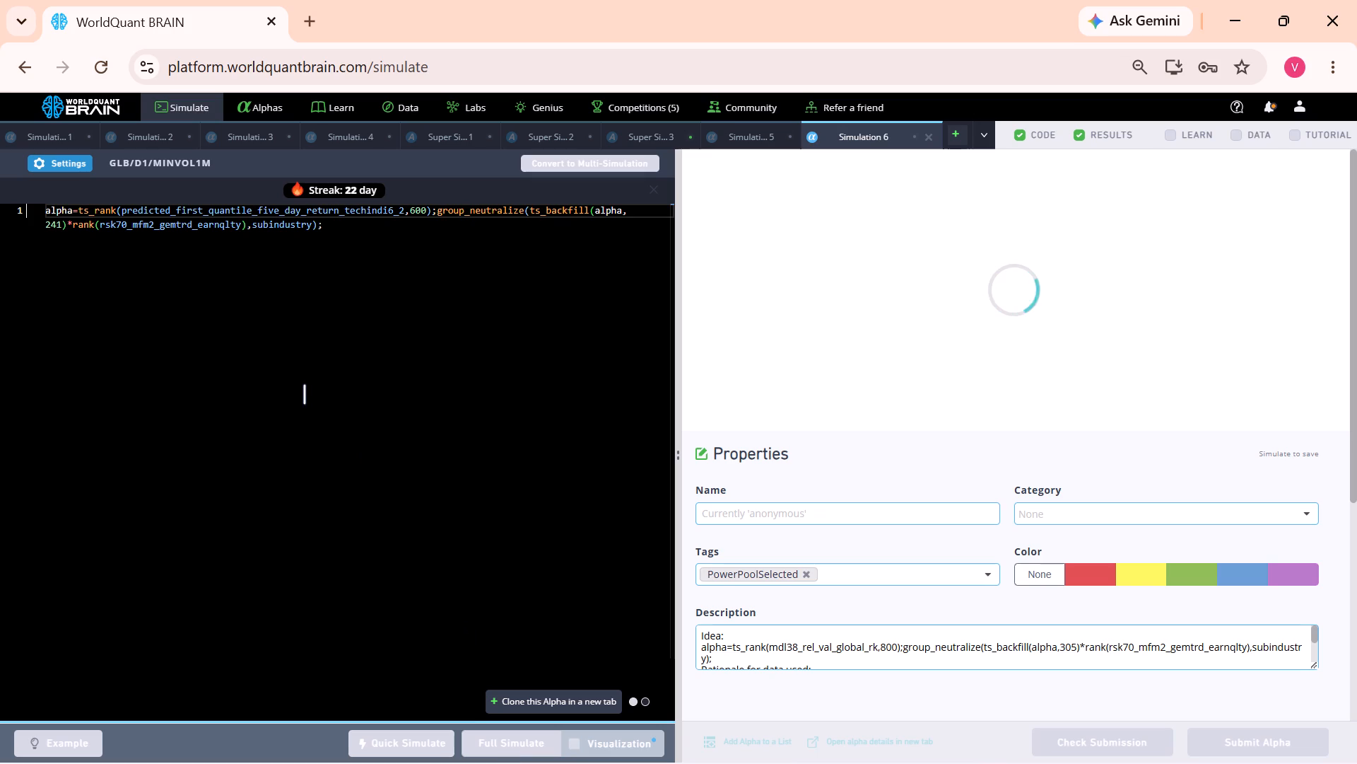
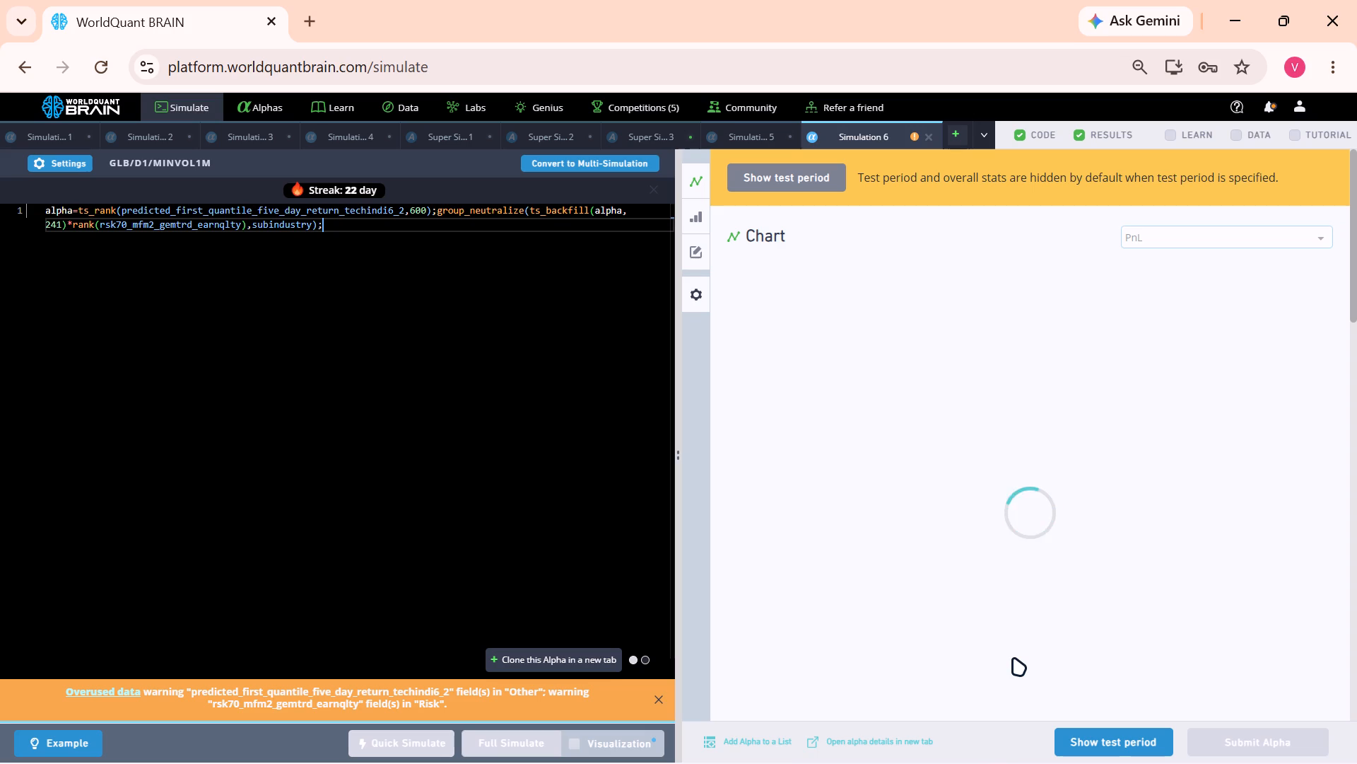
{"action": "left_click", "coordinate": [1089, 737]}
{"action": "scroll", "coordinate": [1076, 575], "scroll_direction": "down", "scroll_amount": 1}
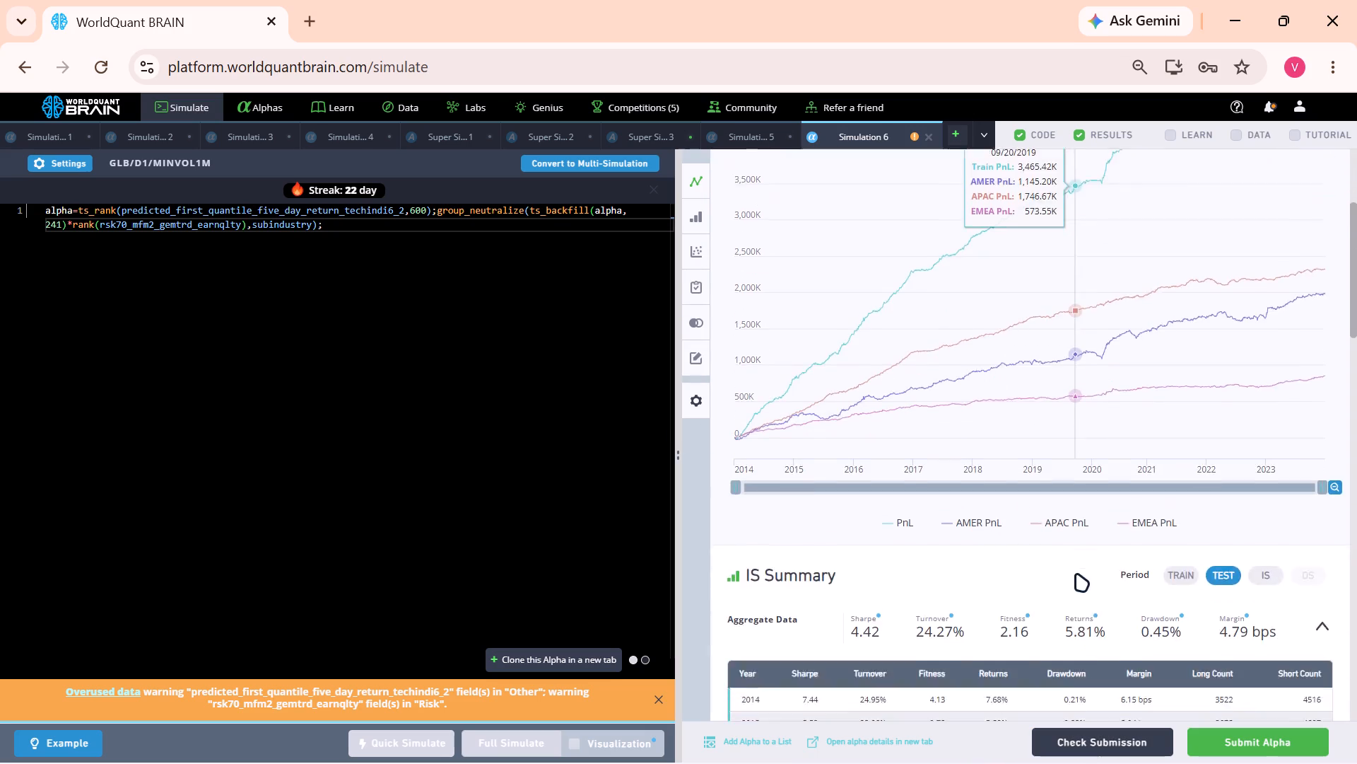
{"action": "scroll", "coordinate": [1076, 575], "scroll_direction": "down", "scroll_amount": 2}
{"action": "left_click", "coordinate": [1271, 355]}
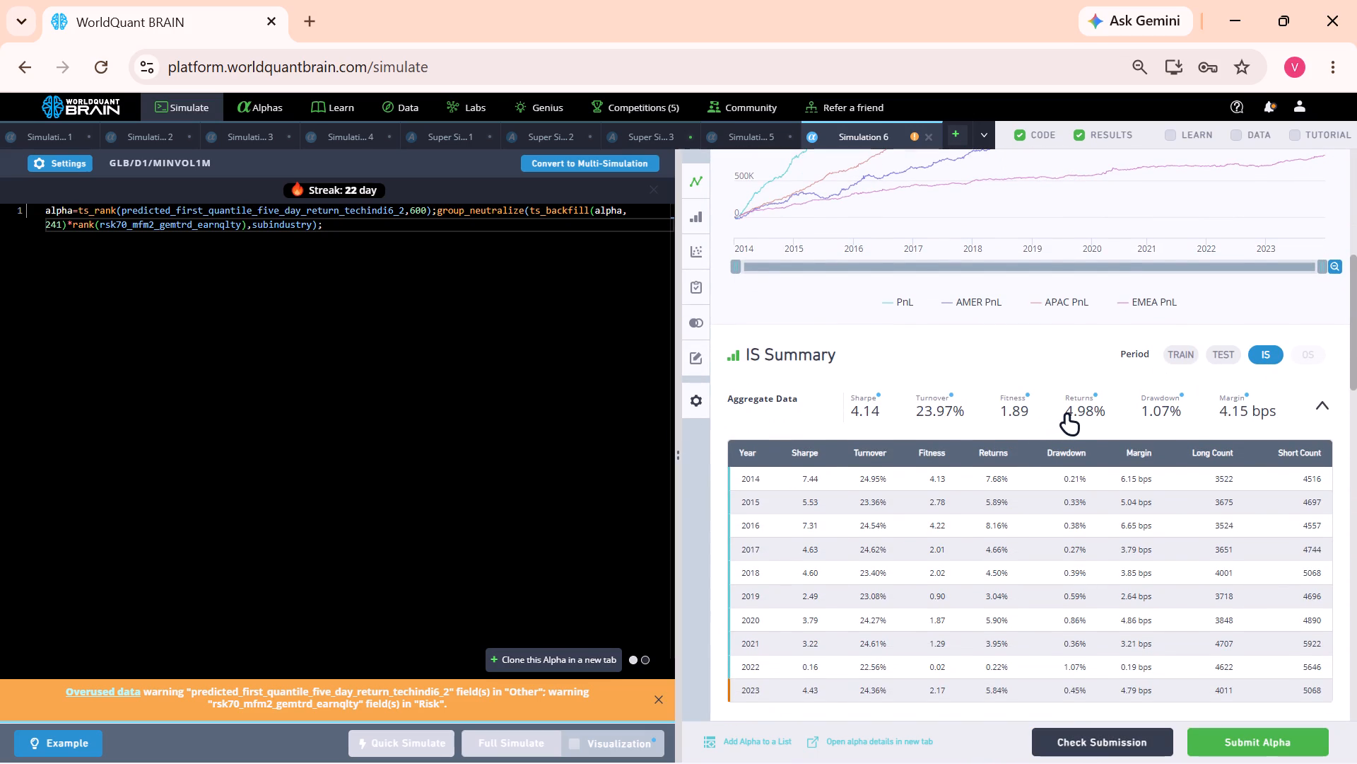
{"action": "scroll", "coordinate": [1153, 467], "scroll_direction": "down", "scroll_amount": 4}
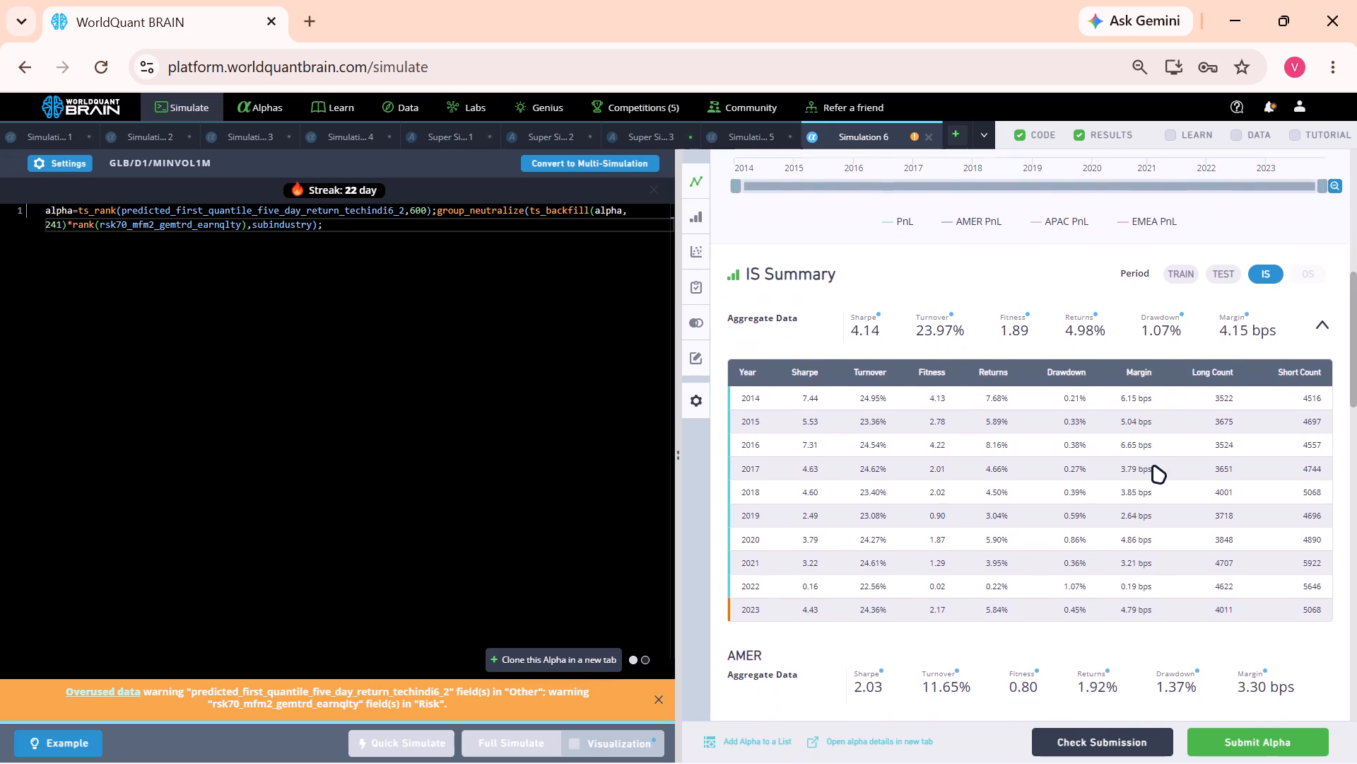
{"action": "scroll", "coordinate": [1153, 467], "scroll_direction": "down", "scroll_amount": 3}
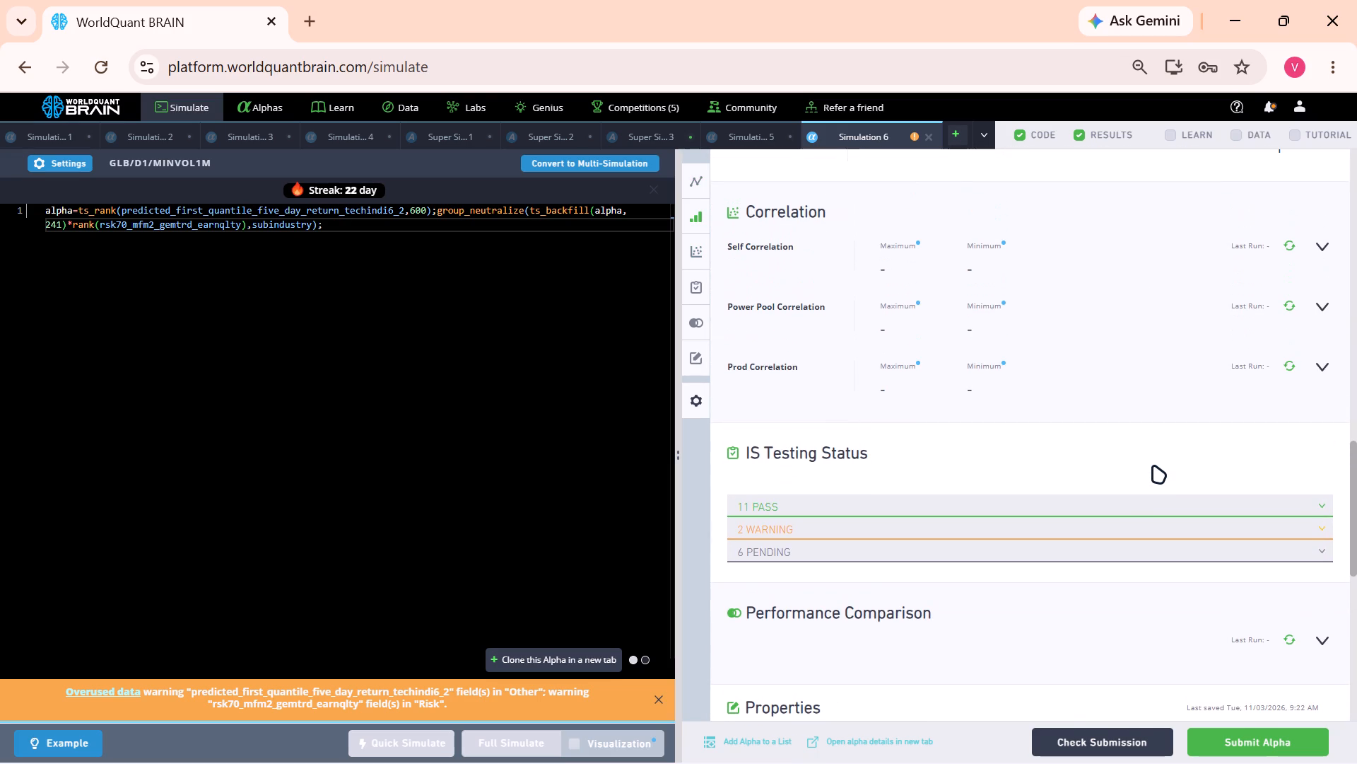
Run the Power Pool Correlation and Prod Correlation checks for the Simulation 6 alpha.
{"action": "left_click", "coordinate": [1286, 313]}
{"action": "left_click", "coordinate": [1289, 369]}
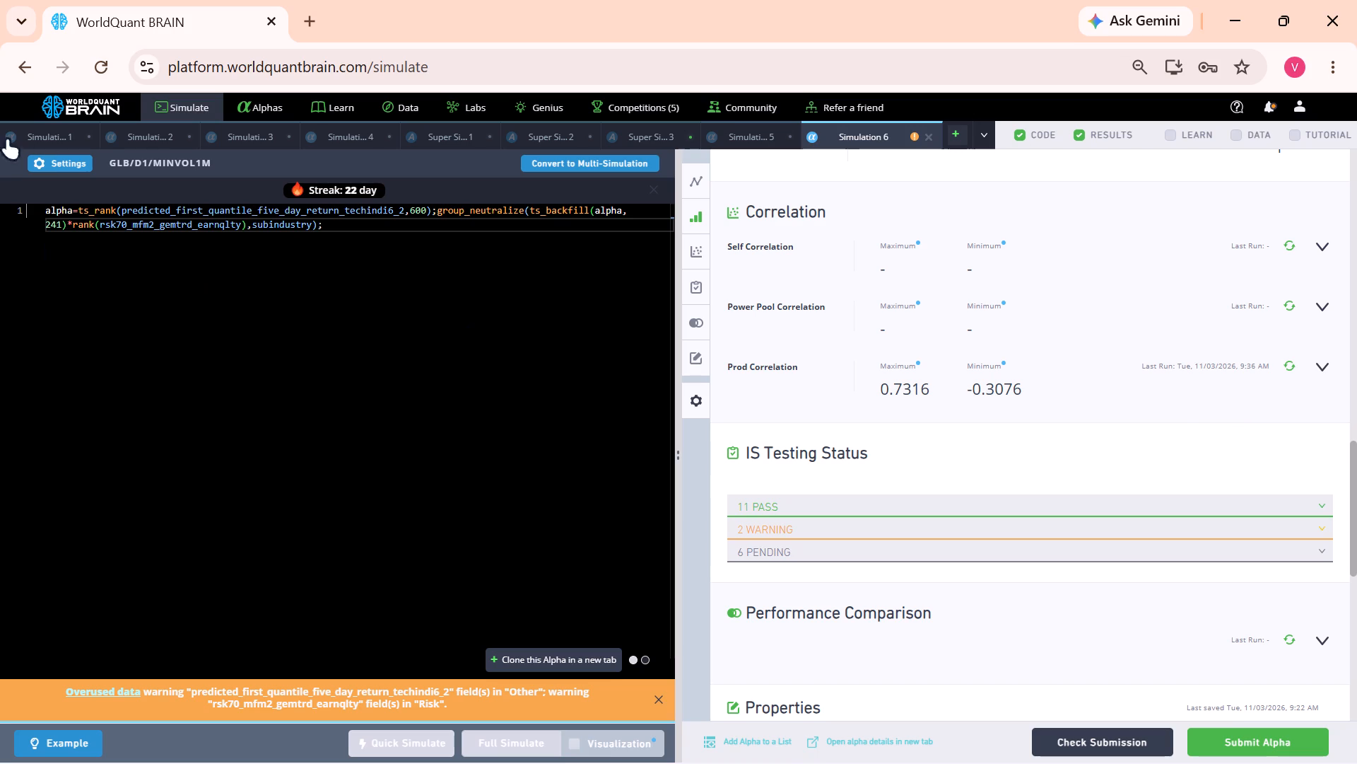
Set Simulation 6's Neutralization to Slow Factors and its Truncation to 0.0008, and apply the settings.
{"action": "left_click", "coordinate": [75, 161]}
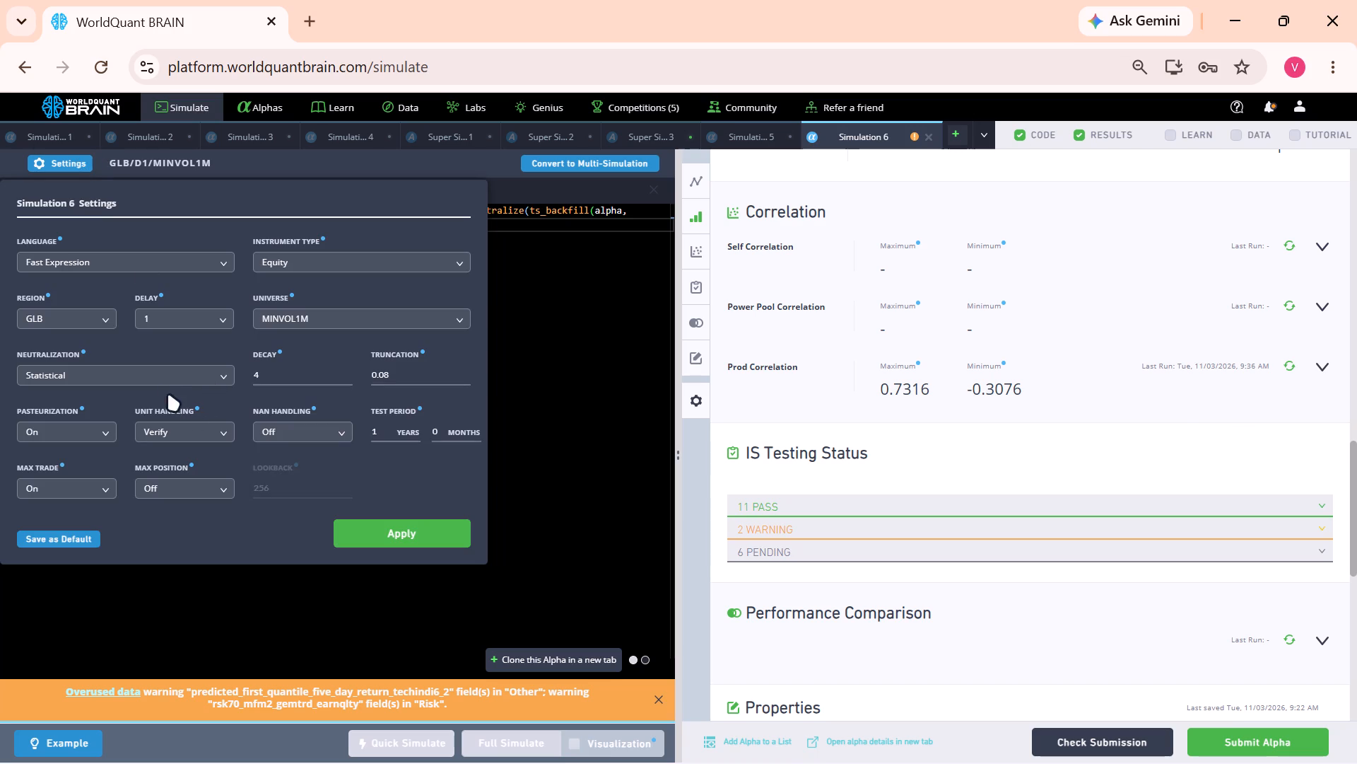
{"action": "left_click", "coordinate": [160, 385]}
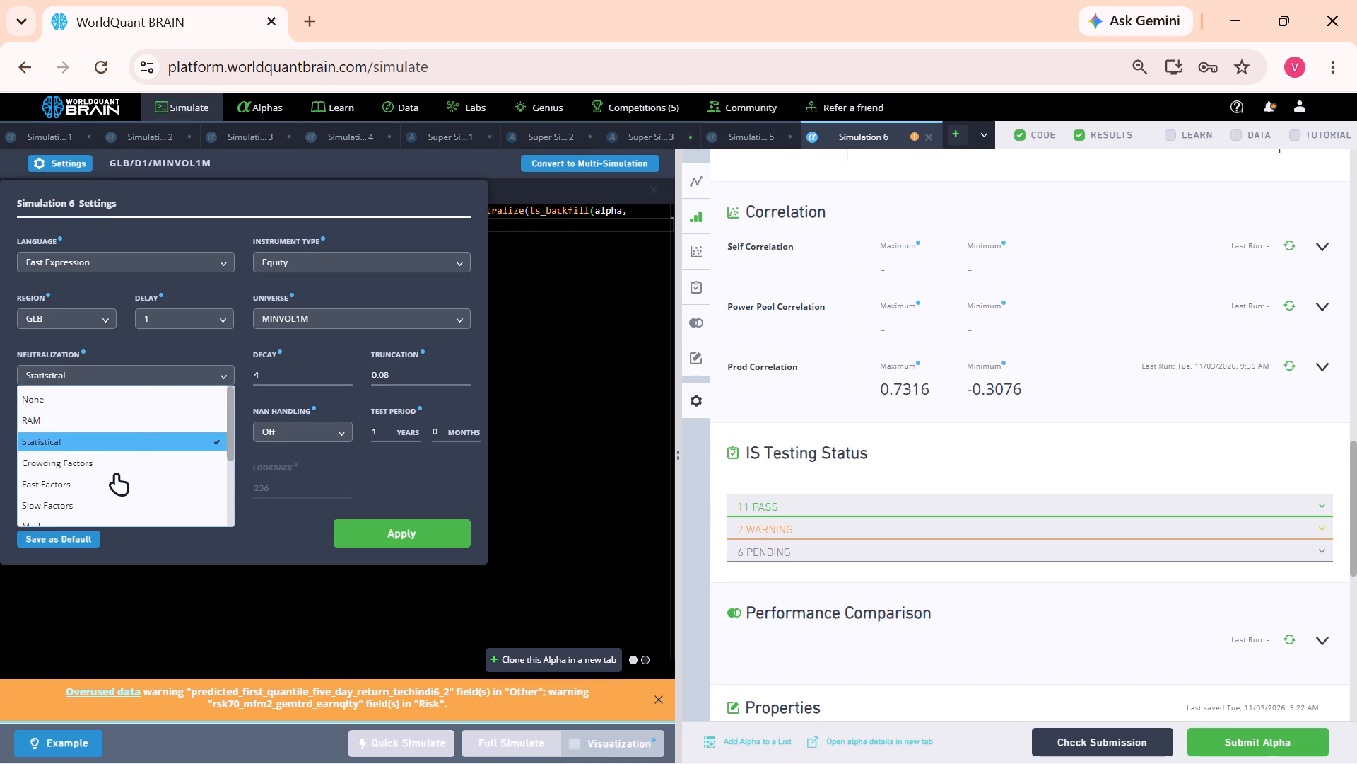
{"action": "left_click", "coordinate": [115, 495]}
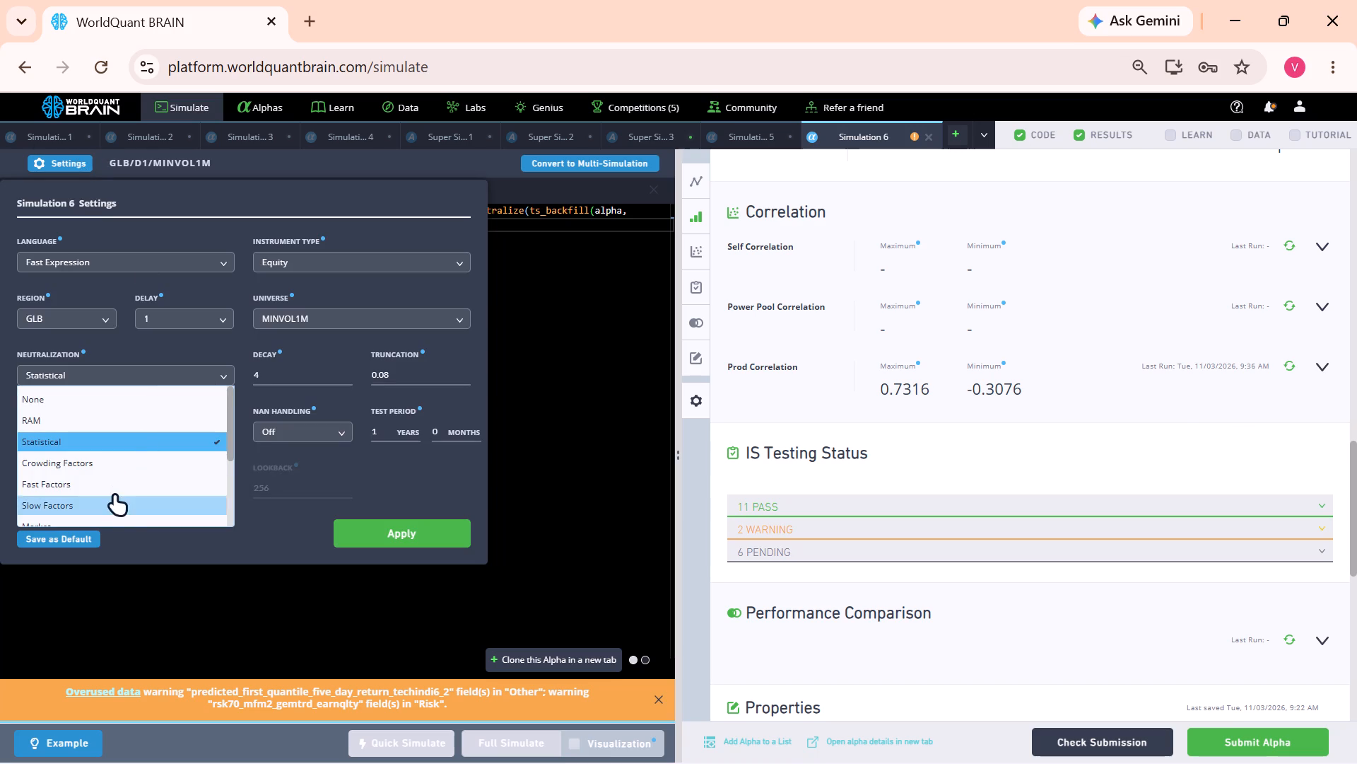
{"action": "left_click", "coordinate": [383, 373]}
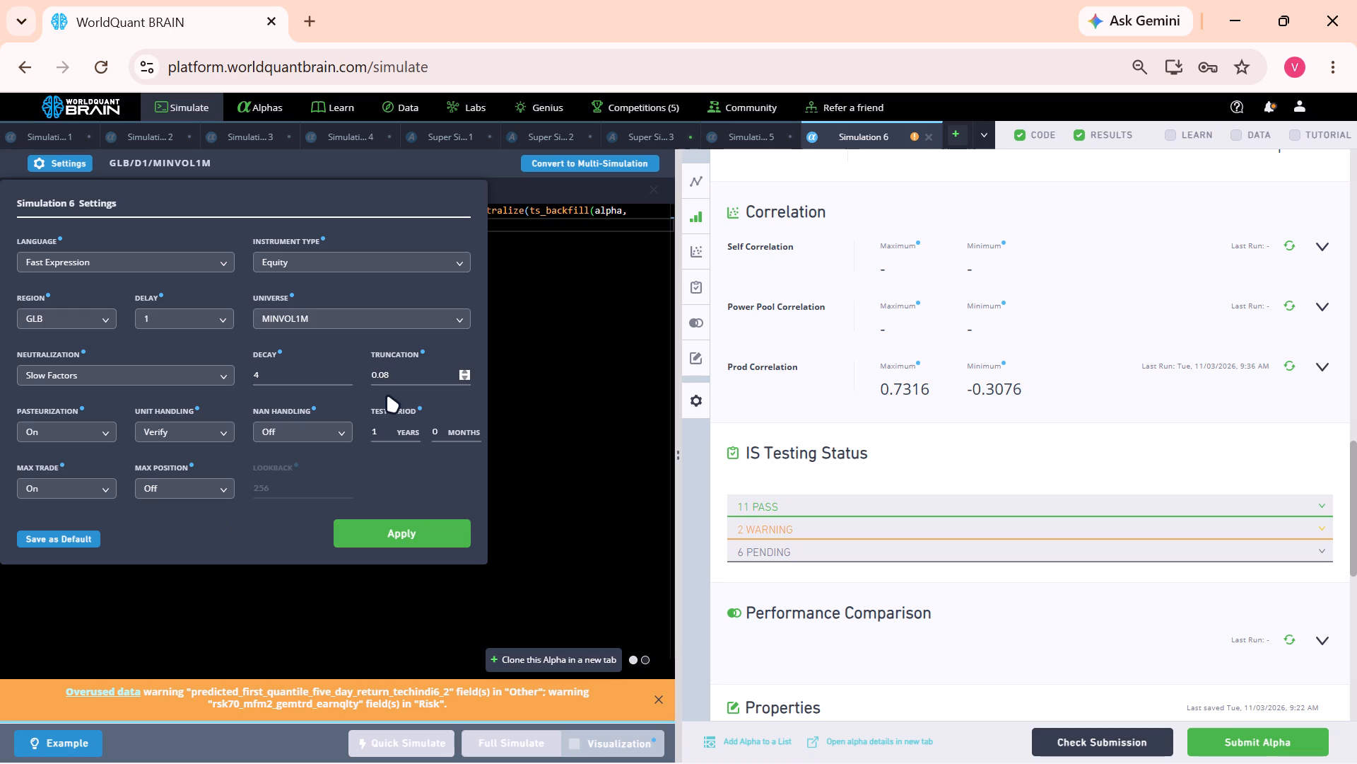
{"action": "type", "text": "00"}
{"action": "left_click", "coordinate": [370, 535]}
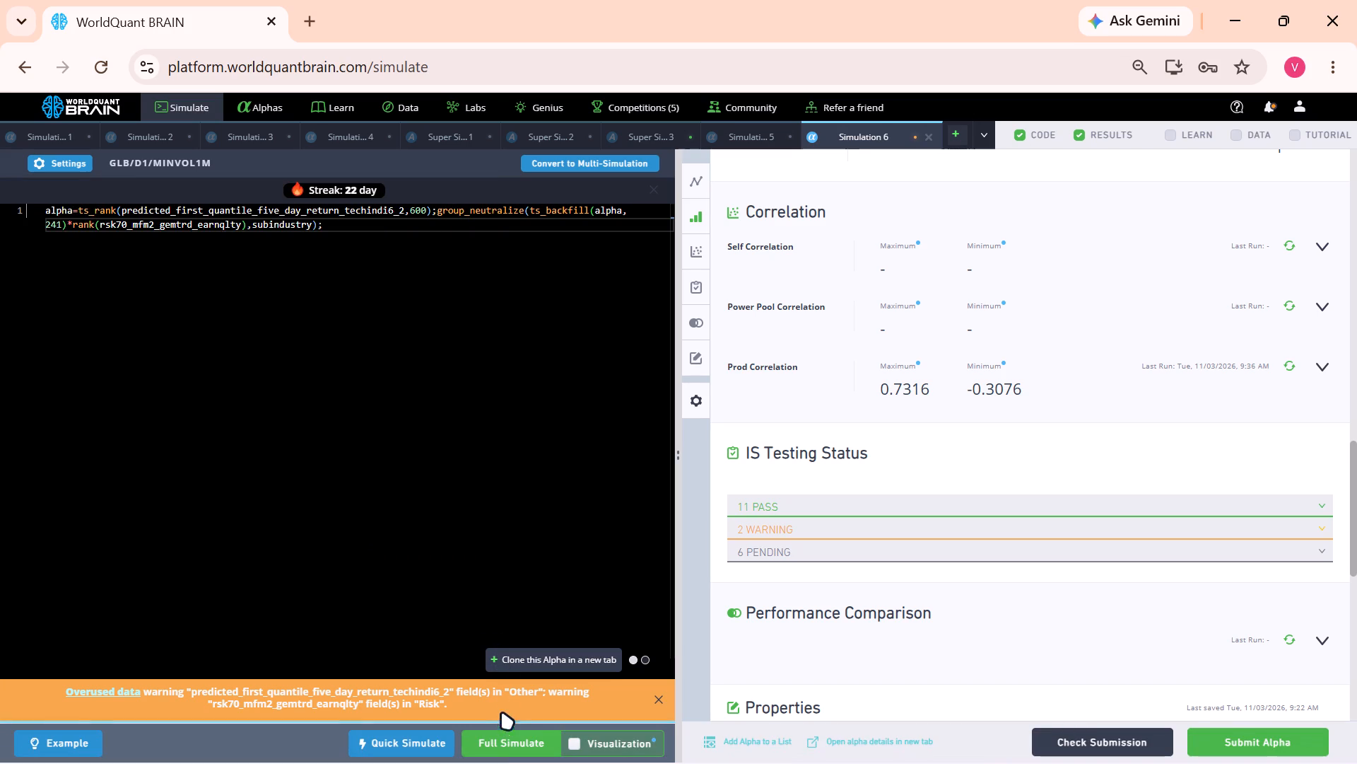
Start a full simulation of the Simulation 6 alpha with the applied settings.
{"action": "left_click", "coordinate": [502, 739]}
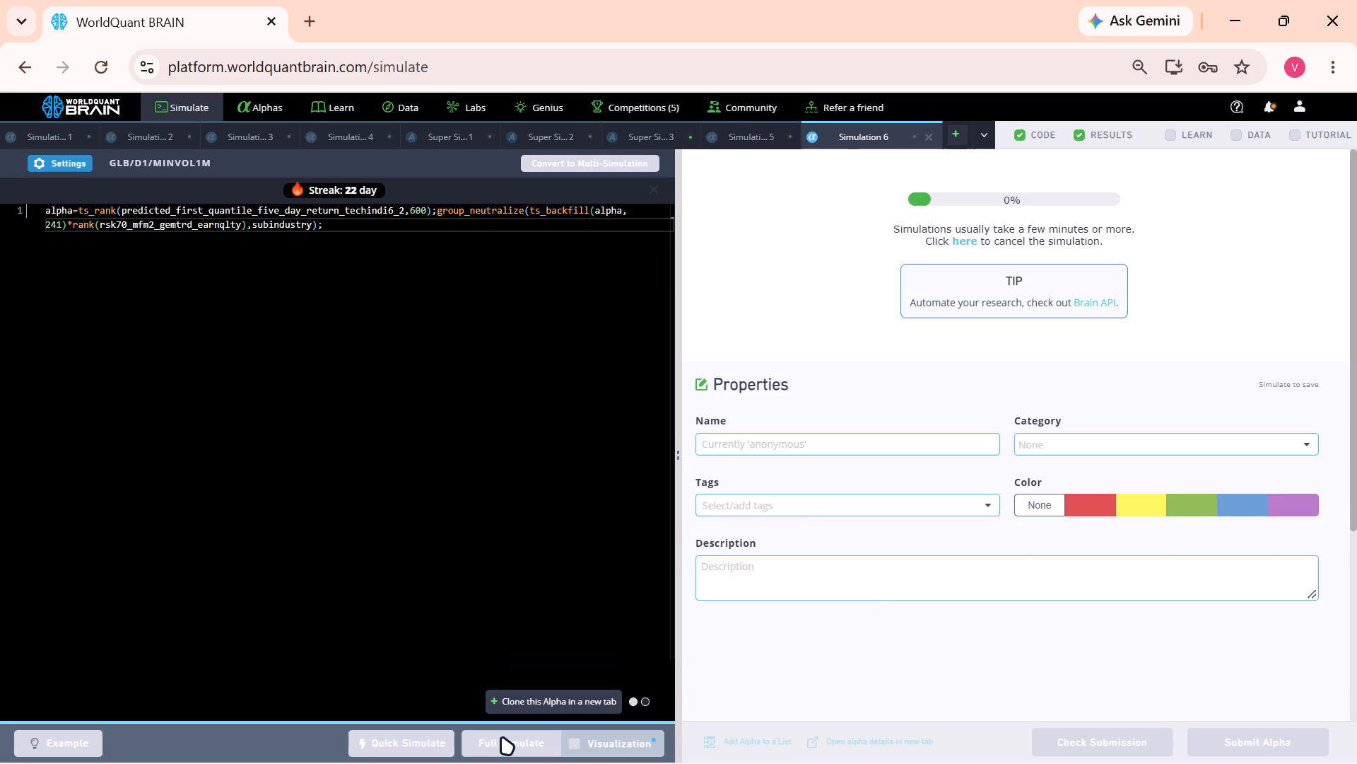
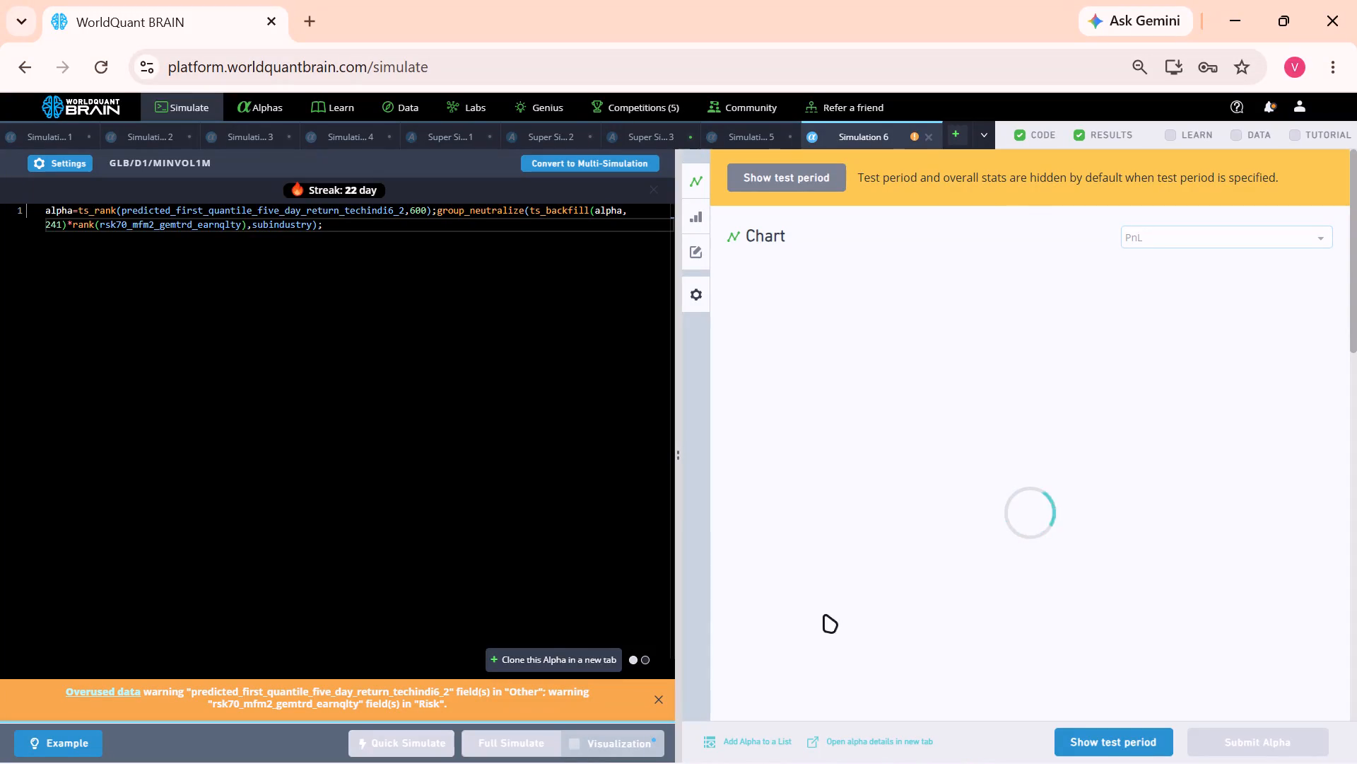
Show the test period of the Simulation 6 alpha and review its IS Summary for the IS period.
{"action": "left_click", "coordinate": [1086, 736]}
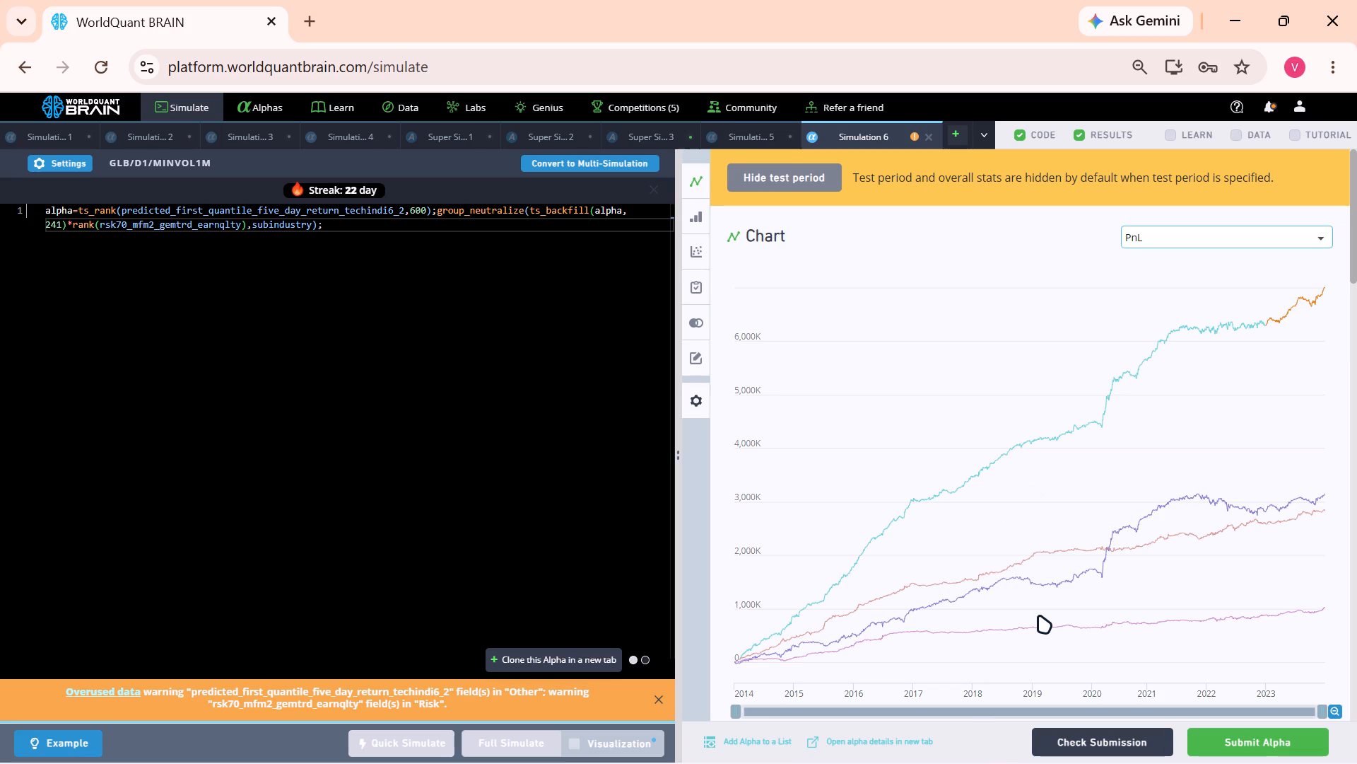
{"action": "scroll", "coordinate": [1088, 644], "scroll_direction": "down", "scroll_amount": 2}
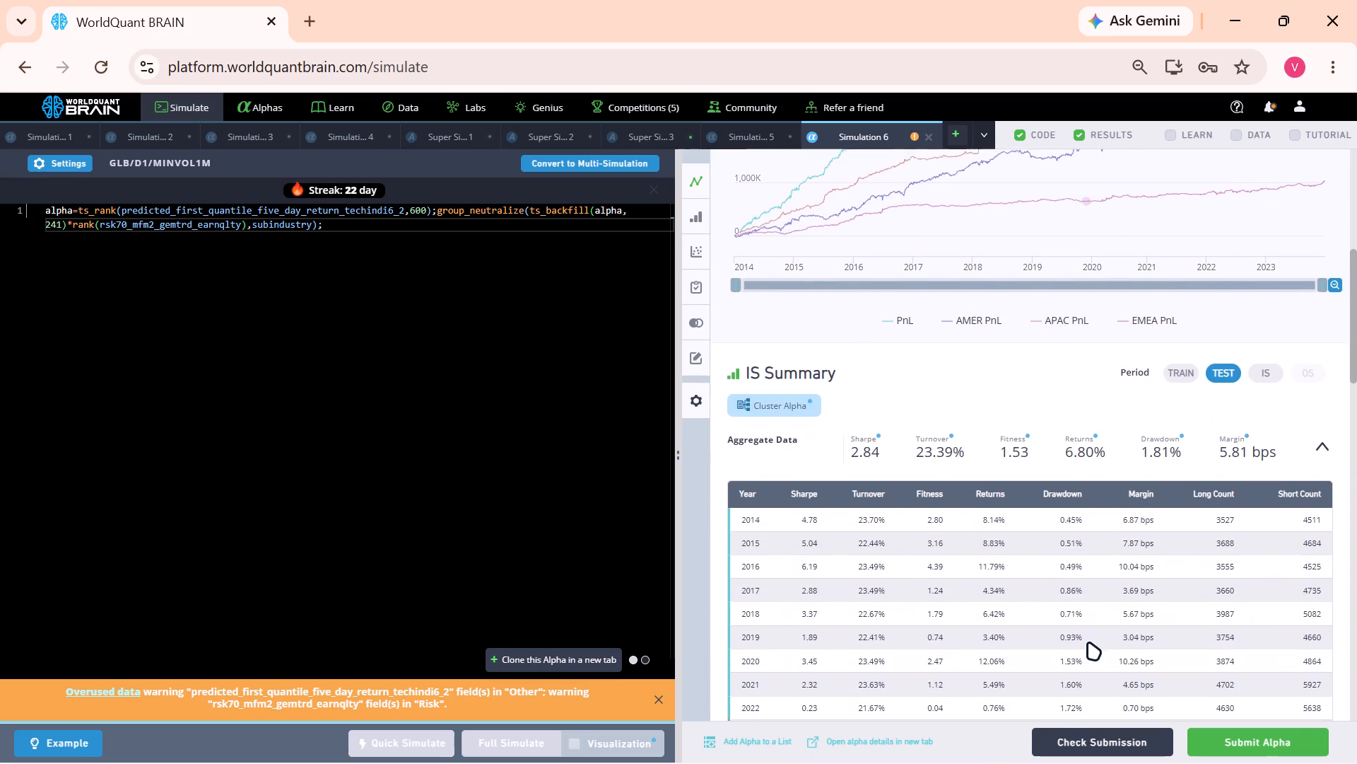
{"action": "scroll", "coordinate": [1088, 644], "scroll_direction": "down", "scroll_amount": 1}
{"action": "left_click", "coordinate": [1259, 365]}
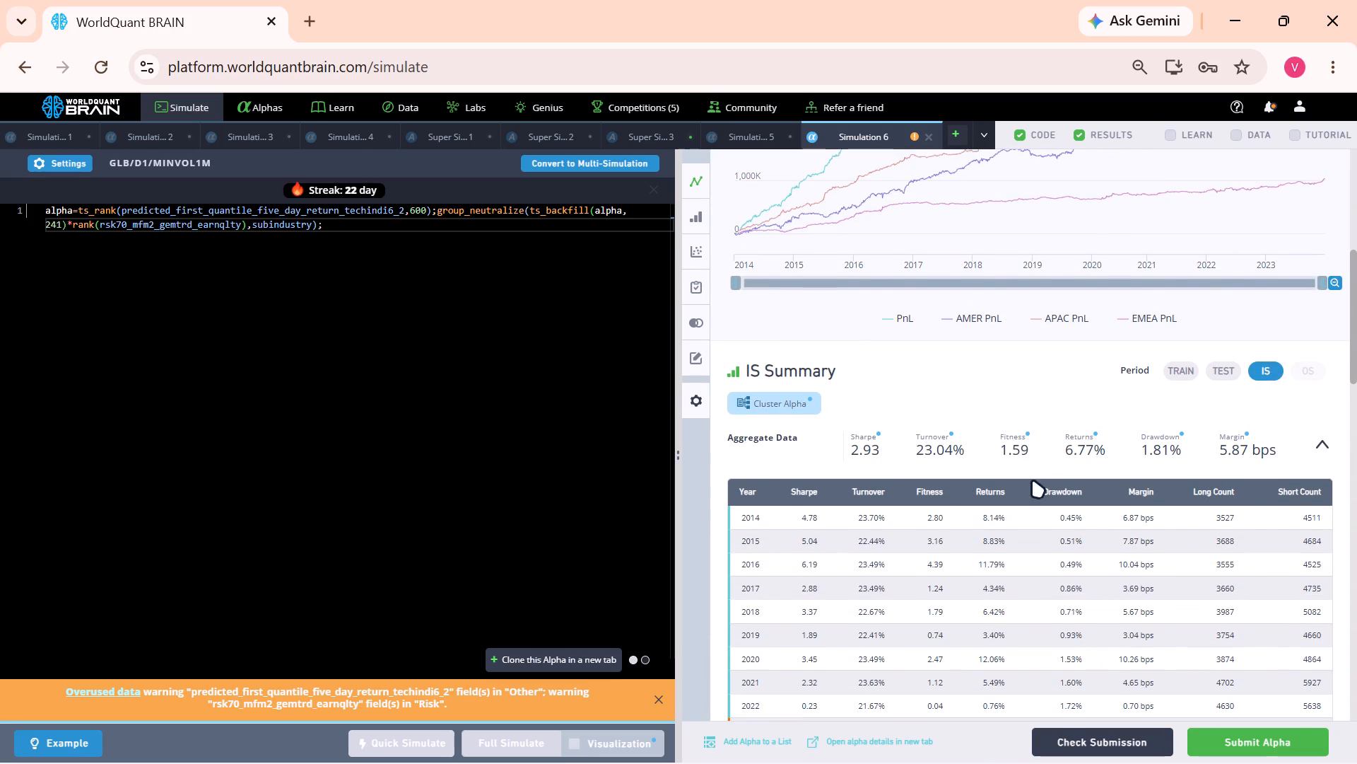
Run the Prod Correlation and Power Pool Correlation checks for the re-simulated Simulation 6 alpha.
{"action": "scroll", "coordinate": [1033, 482], "scroll_direction": "down", "scroll_amount": 5}
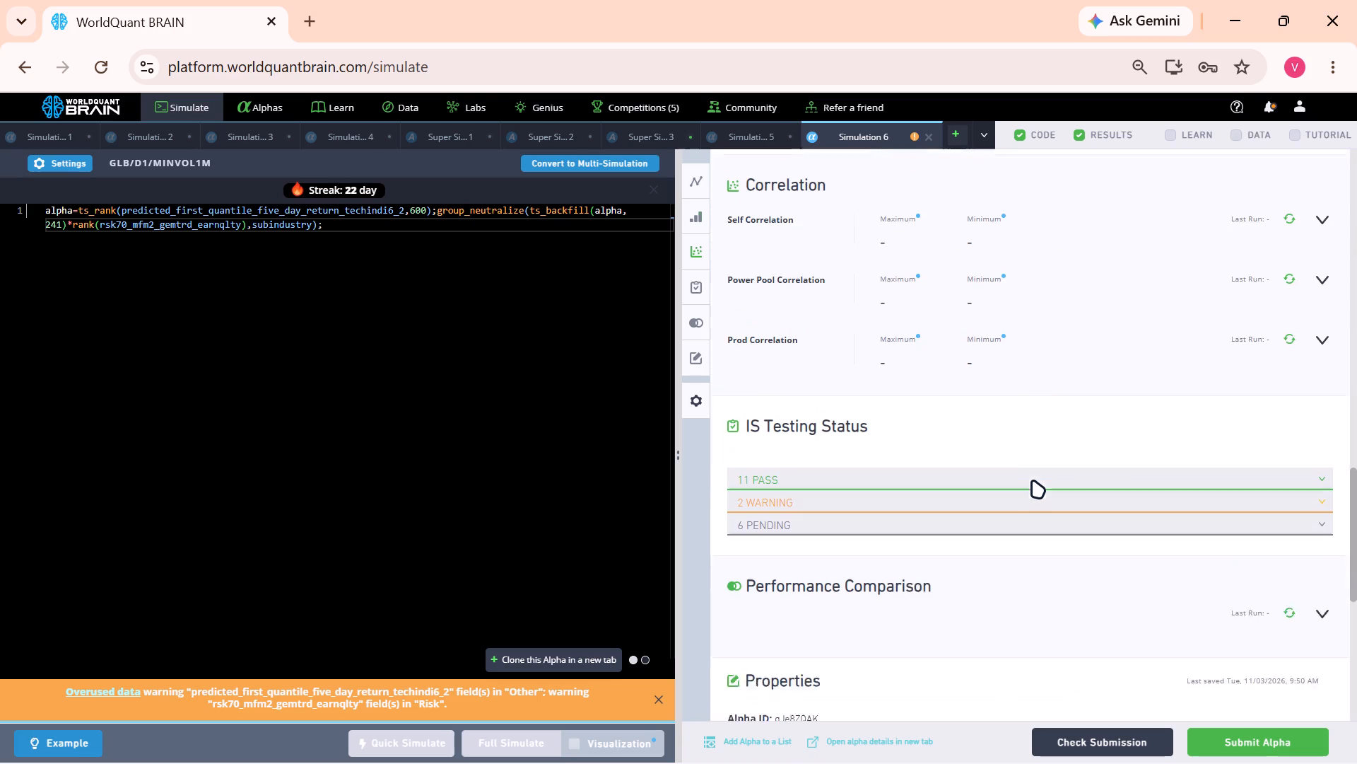
{"action": "left_click", "coordinate": [1289, 436]}
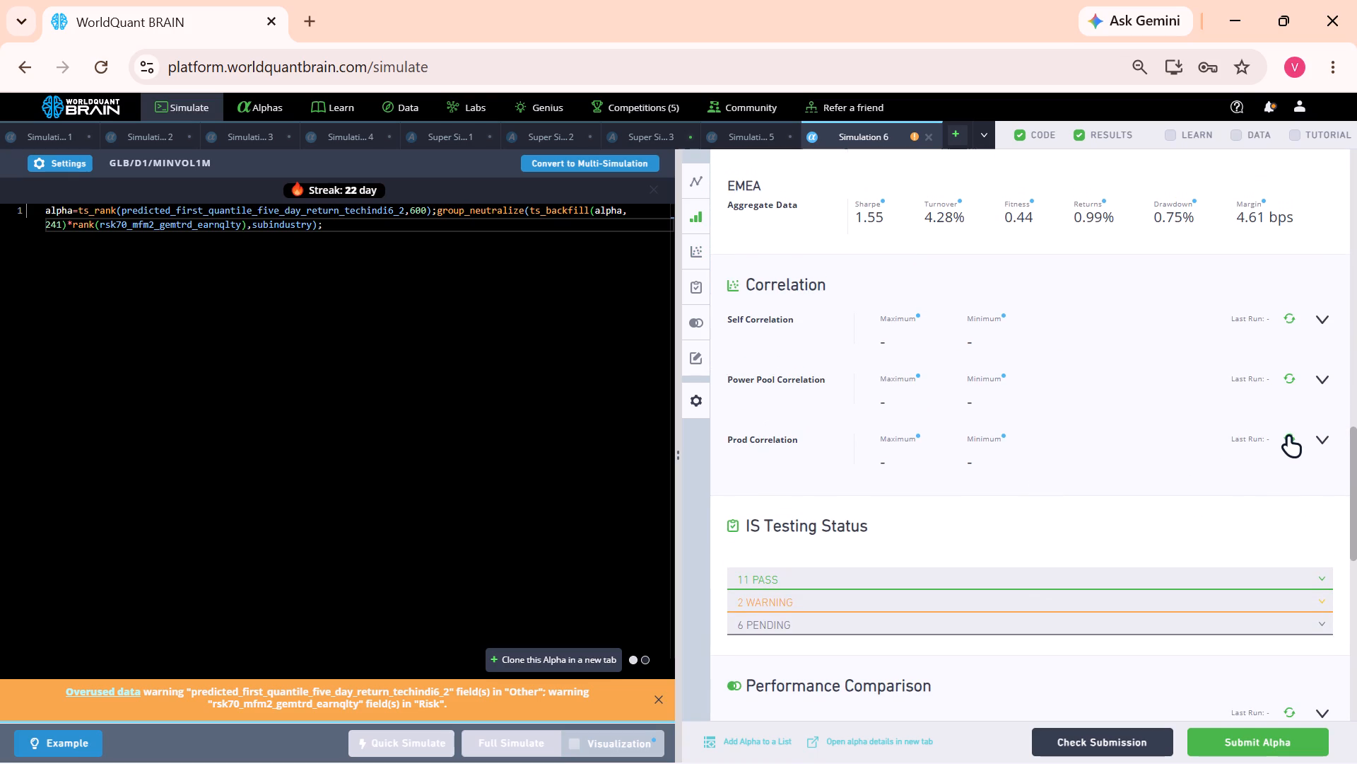
{"action": "left_click", "coordinate": [1291, 378]}
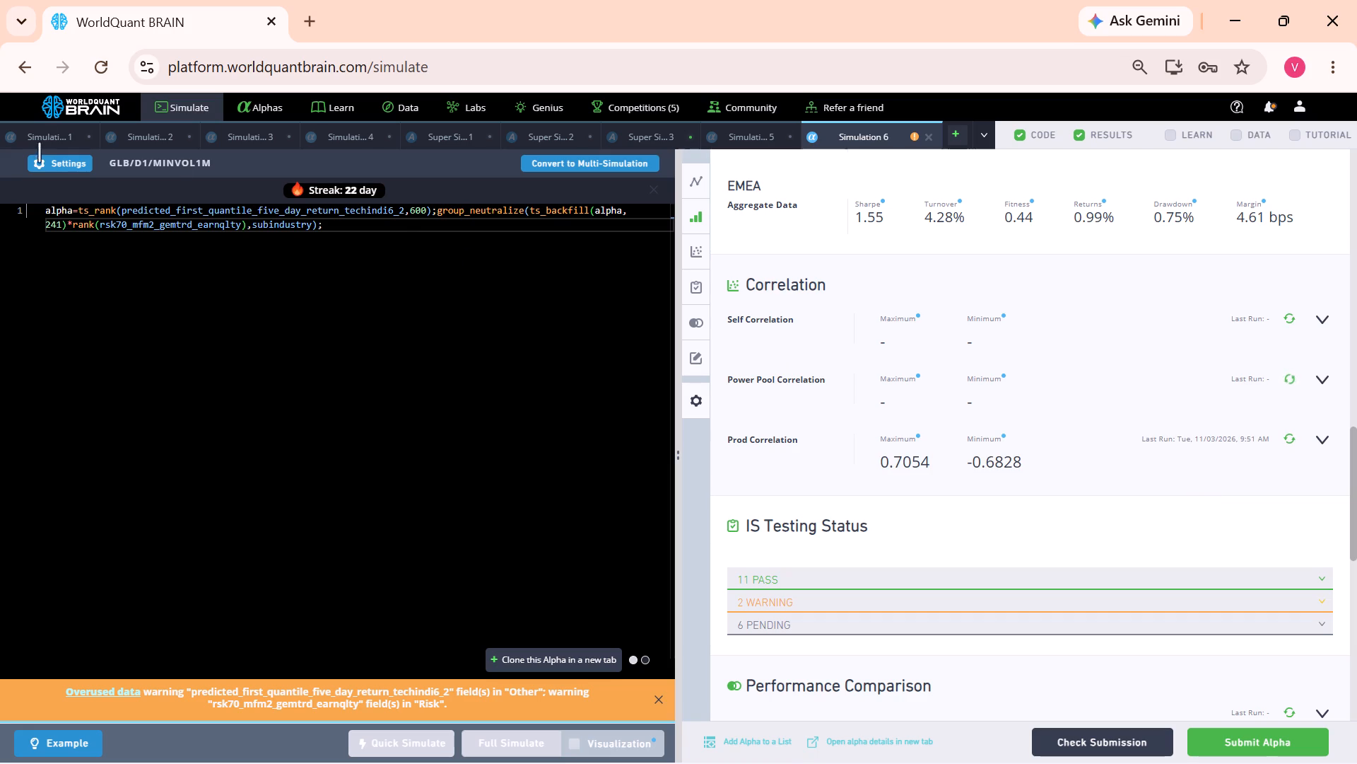
Set Simulation 6's Universe to MINVOL10M, apply it and start a full simulation.
{"action": "left_click", "coordinate": [64, 165]}
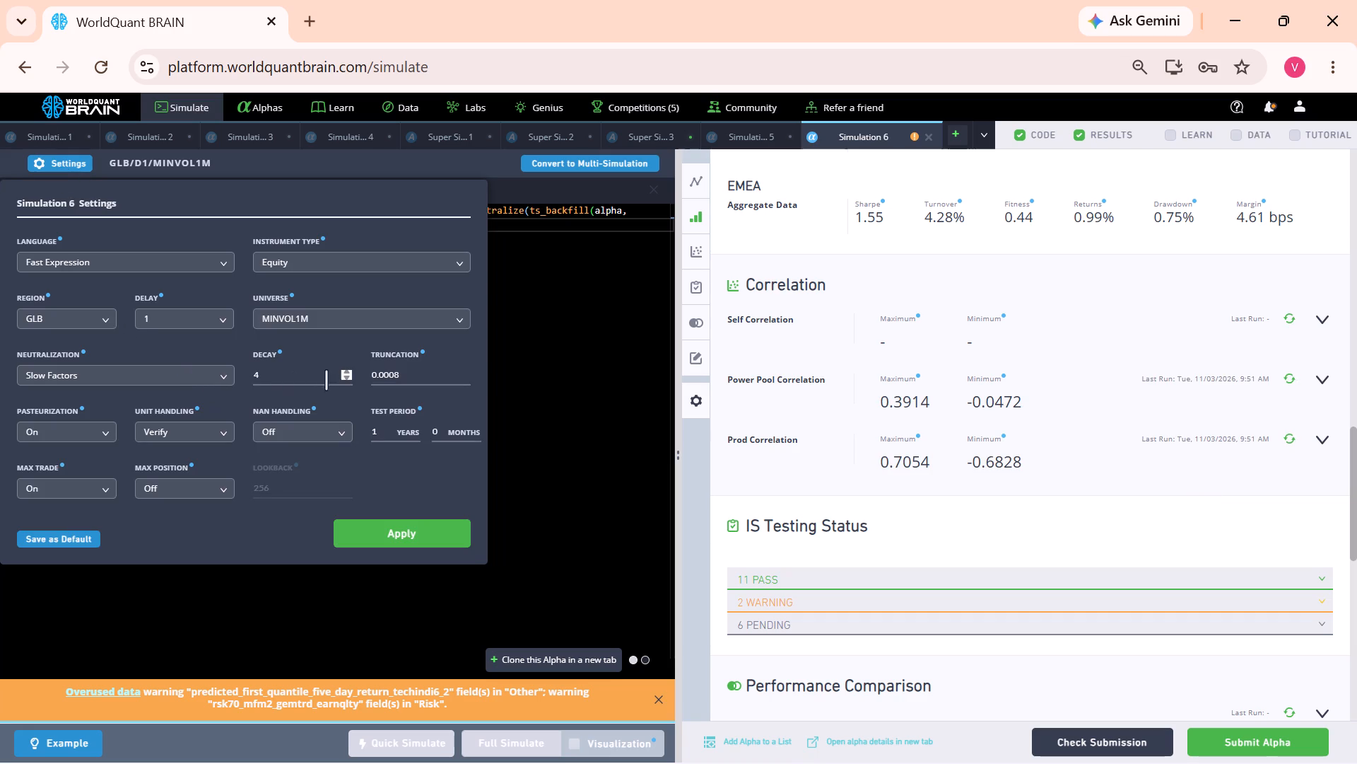
{"action": "left_click", "coordinate": [296, 322]}
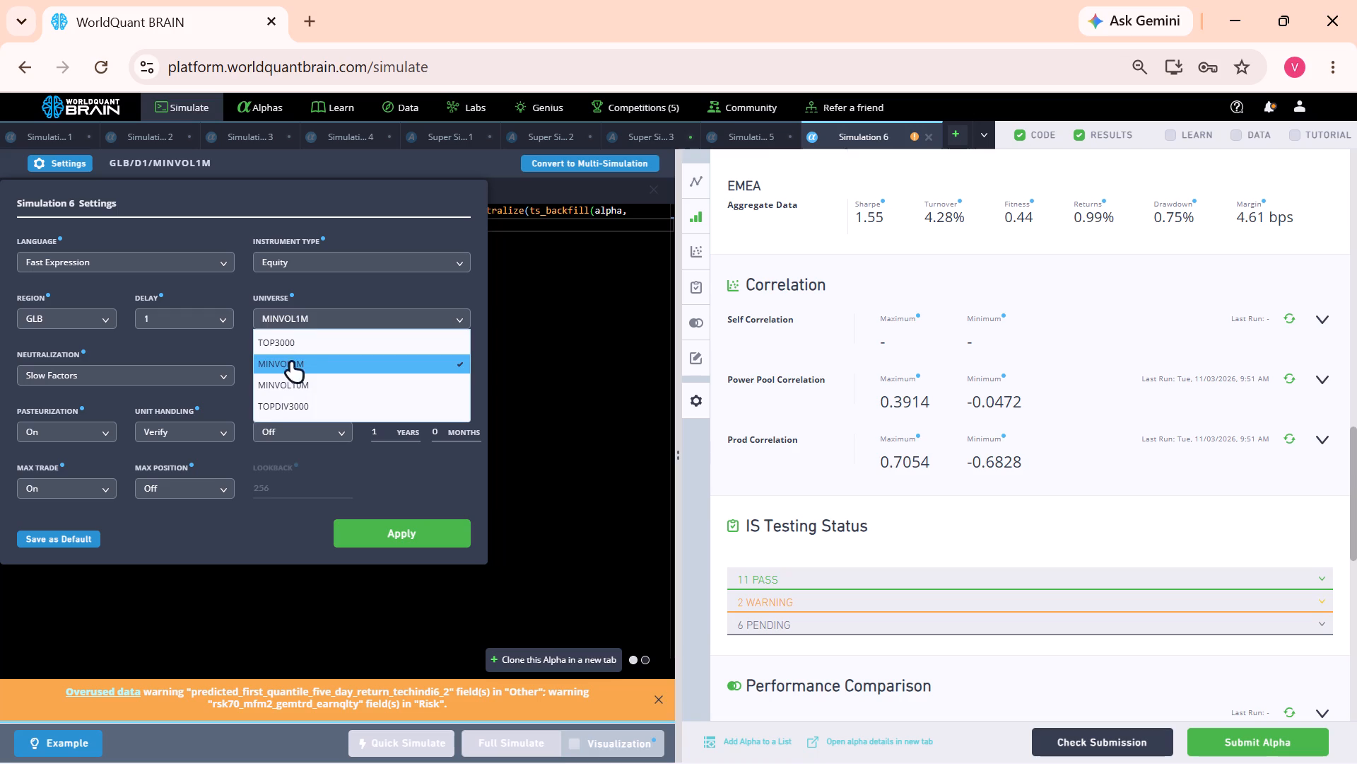
{"action": "left_click", "coordinate": [290, 380]}
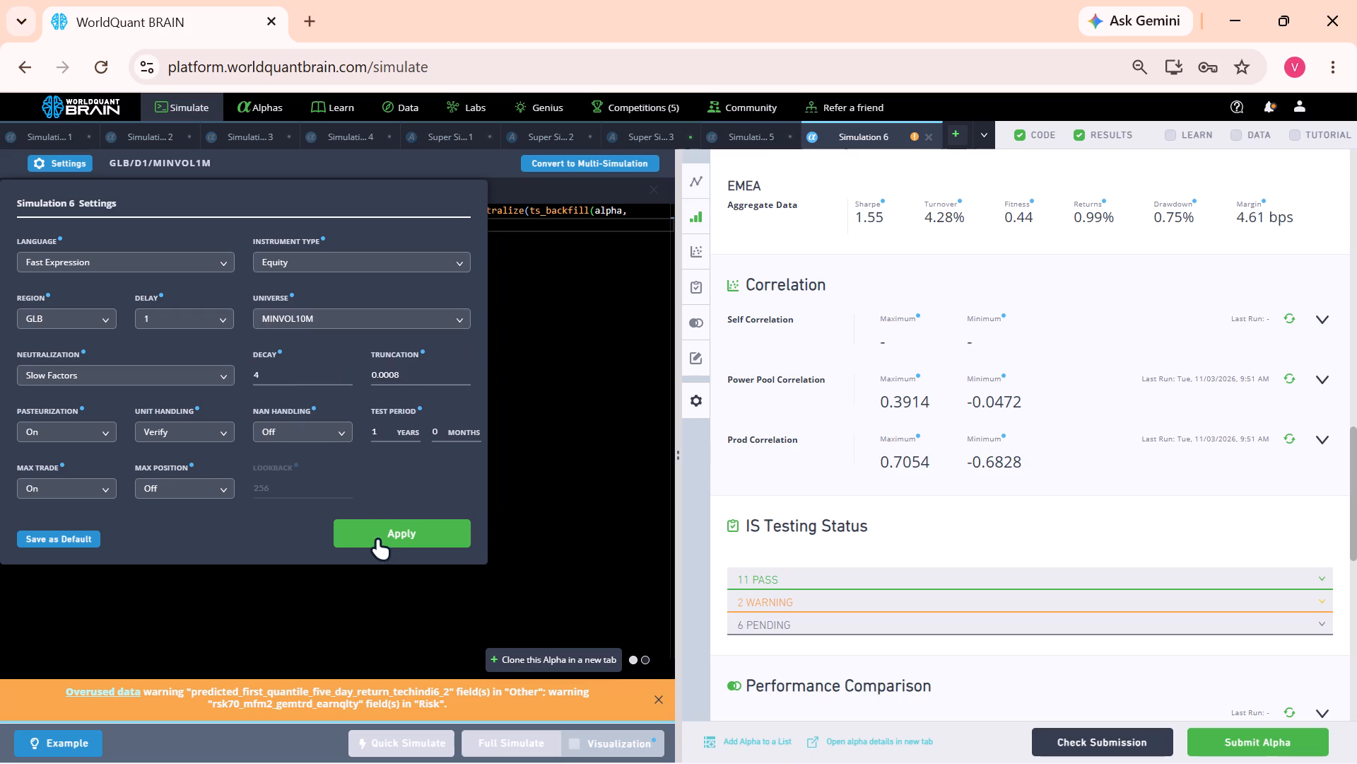
{"action": "left_click", "coordinate": [365, 530]}
{"action": "left_click", "coordinate": [511, 749]}
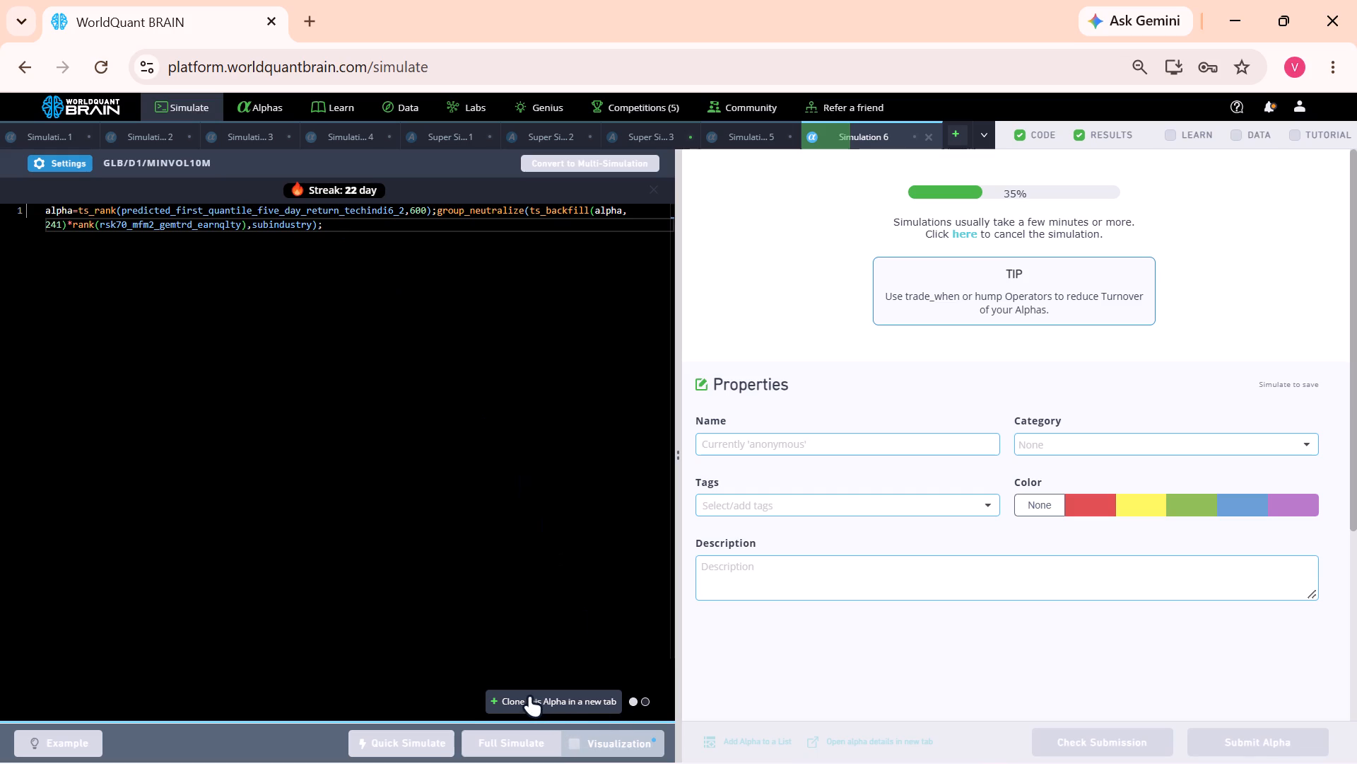
{"action": "left_click", "coordinate": [530, 697]}
Append an empty rank() call to the end of the cloned alpha expression, following the final semicolon.
{"action": "left_click", "coordinate": [343, 226]}
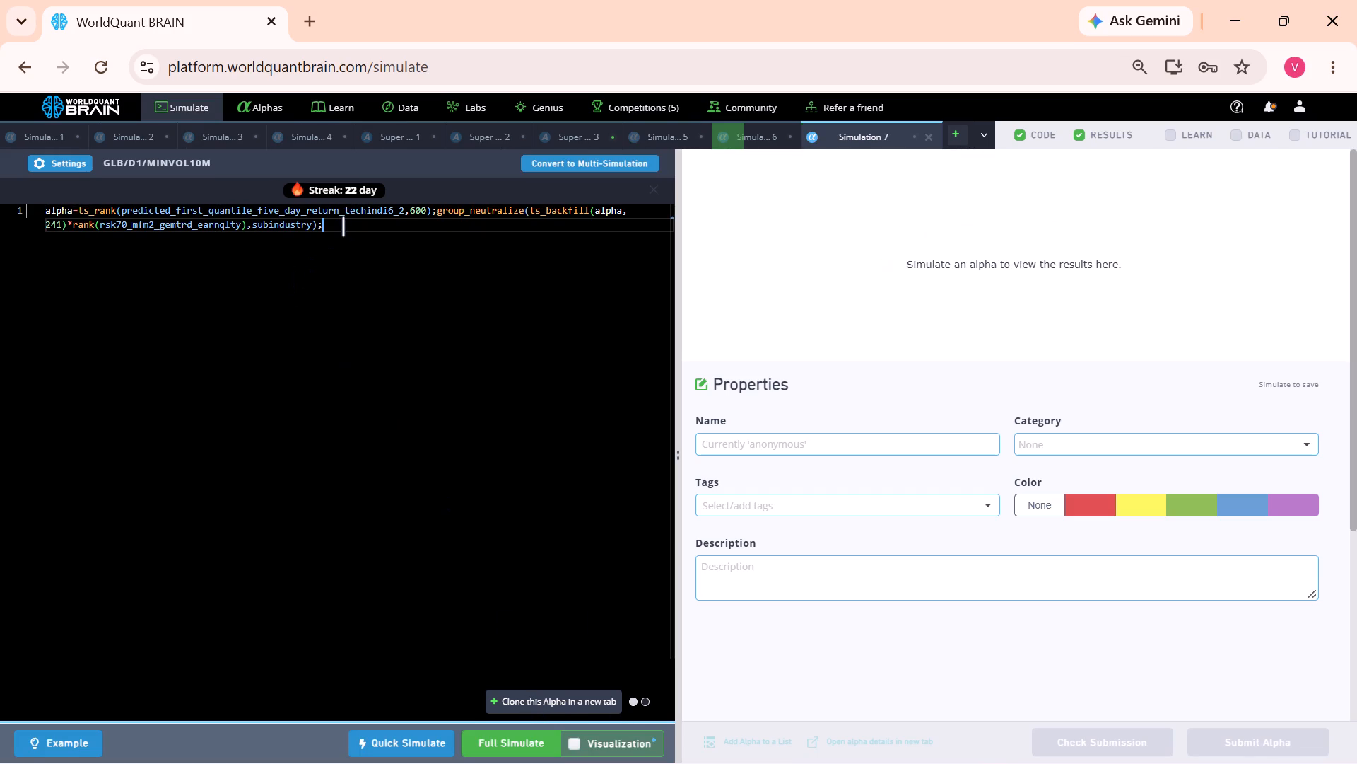
{"action": "type", "text": "rank"}
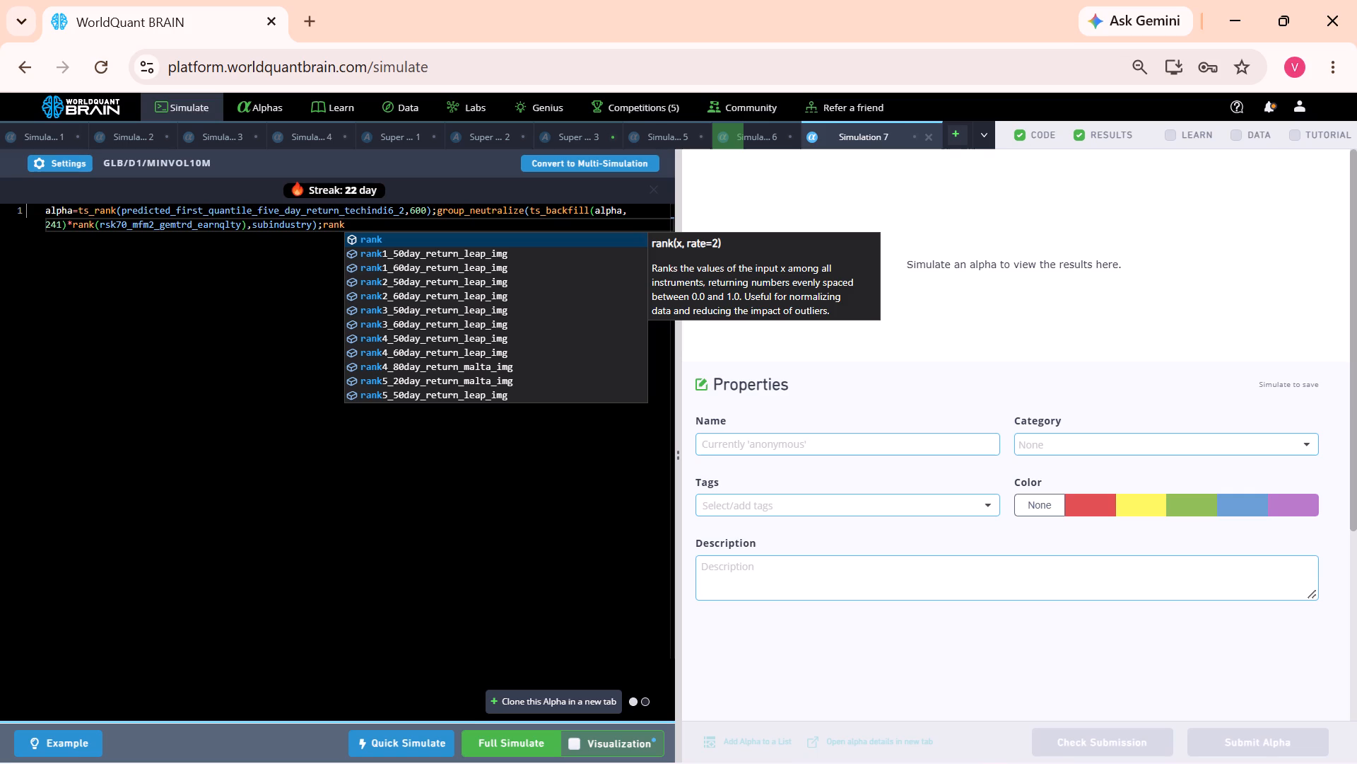
{"action": "key", "text": "shift+parenleft"}
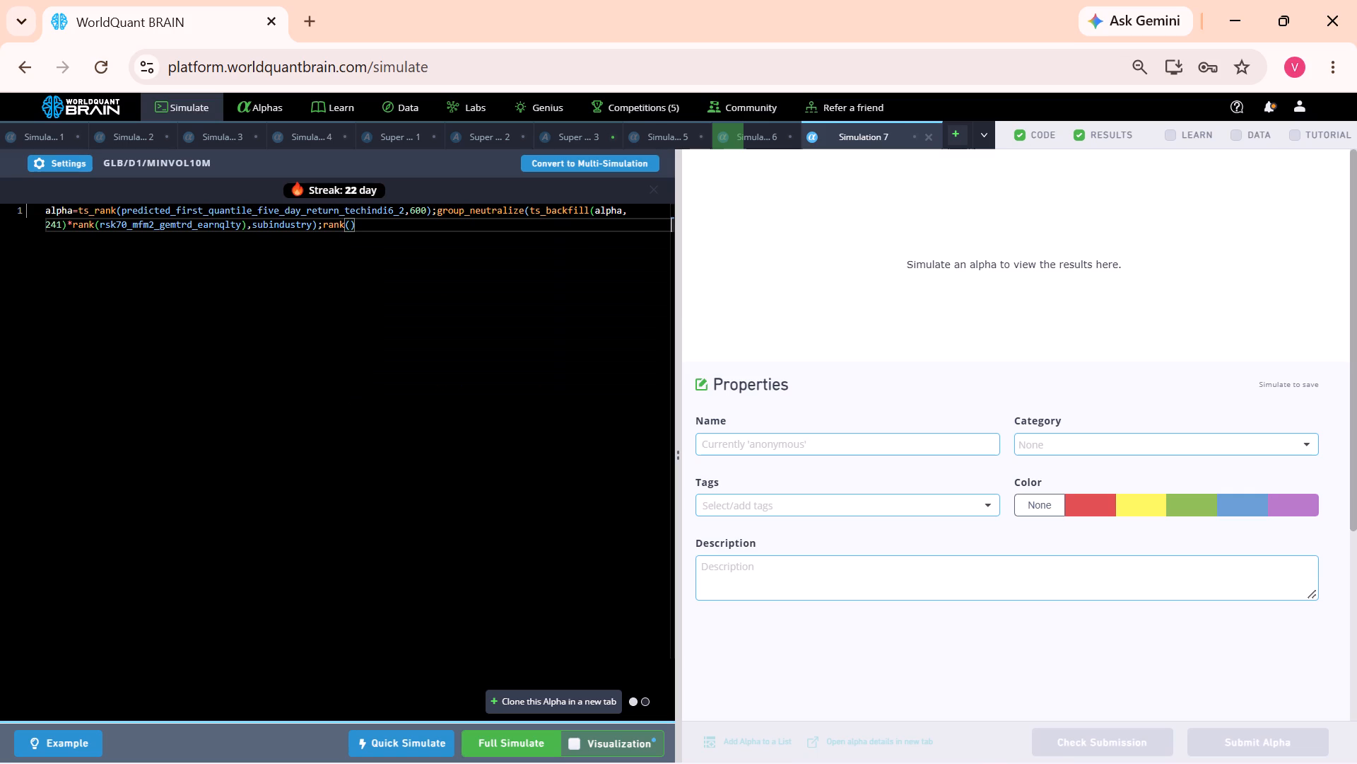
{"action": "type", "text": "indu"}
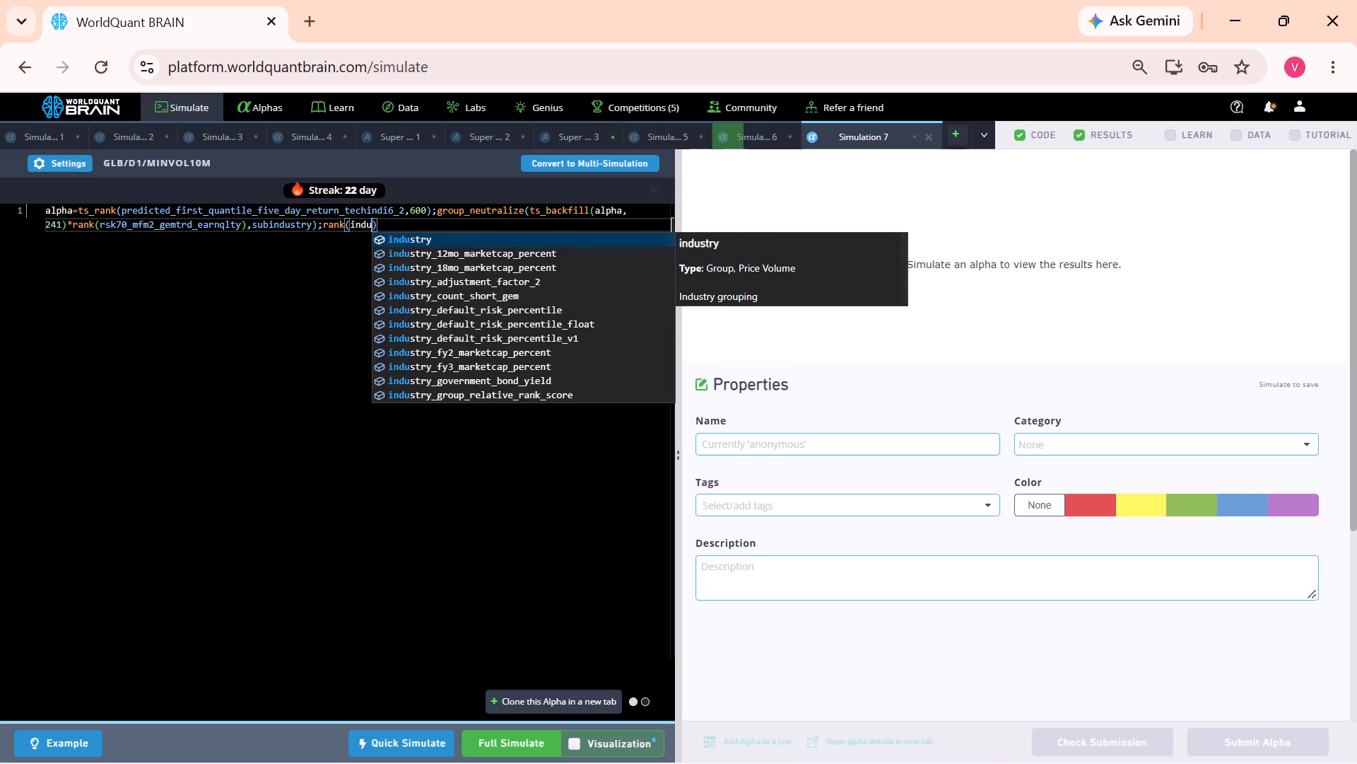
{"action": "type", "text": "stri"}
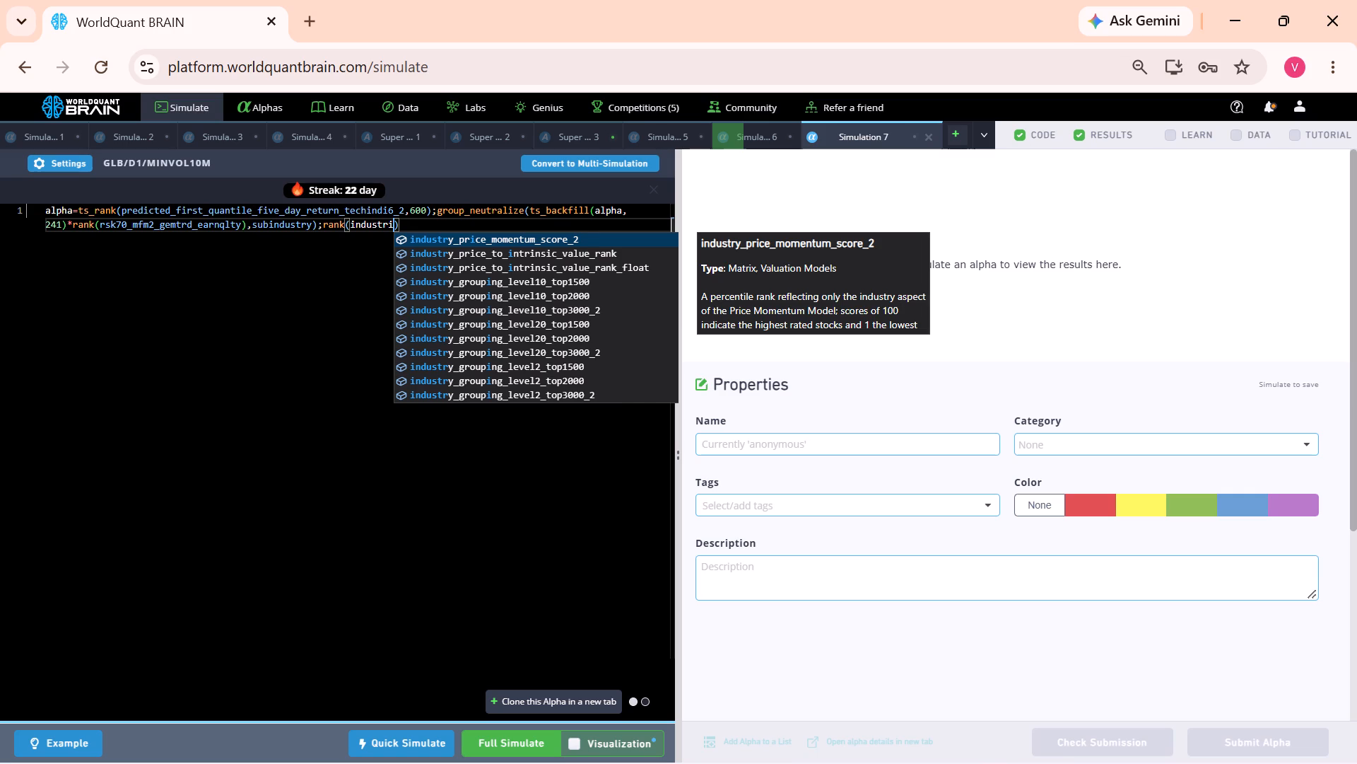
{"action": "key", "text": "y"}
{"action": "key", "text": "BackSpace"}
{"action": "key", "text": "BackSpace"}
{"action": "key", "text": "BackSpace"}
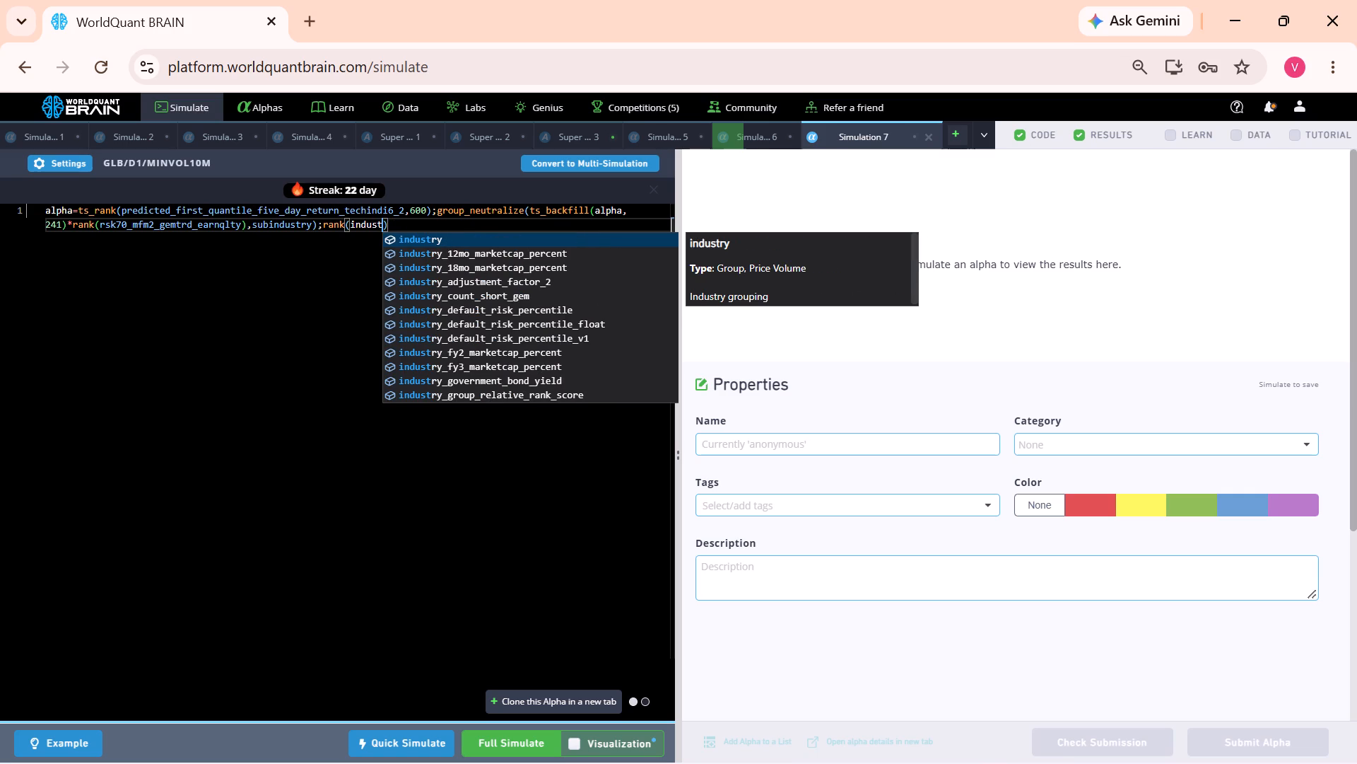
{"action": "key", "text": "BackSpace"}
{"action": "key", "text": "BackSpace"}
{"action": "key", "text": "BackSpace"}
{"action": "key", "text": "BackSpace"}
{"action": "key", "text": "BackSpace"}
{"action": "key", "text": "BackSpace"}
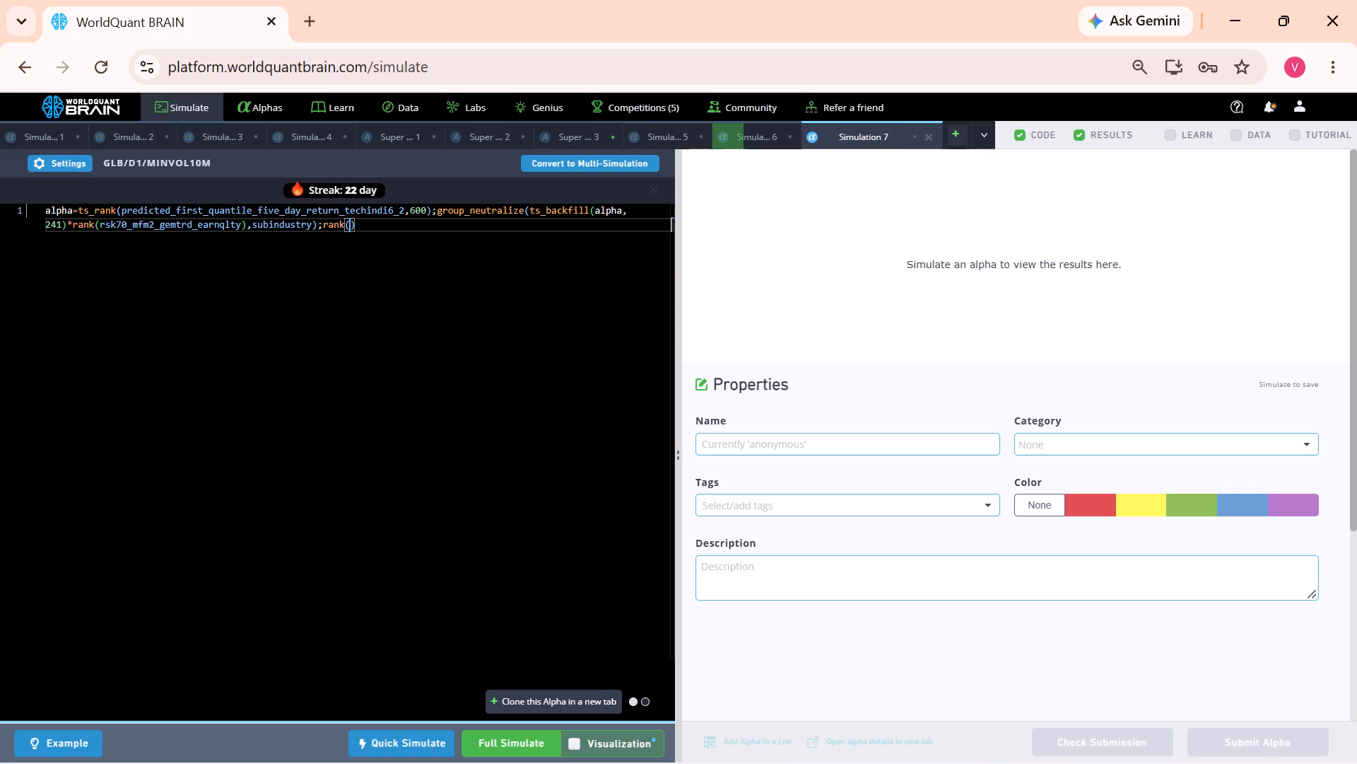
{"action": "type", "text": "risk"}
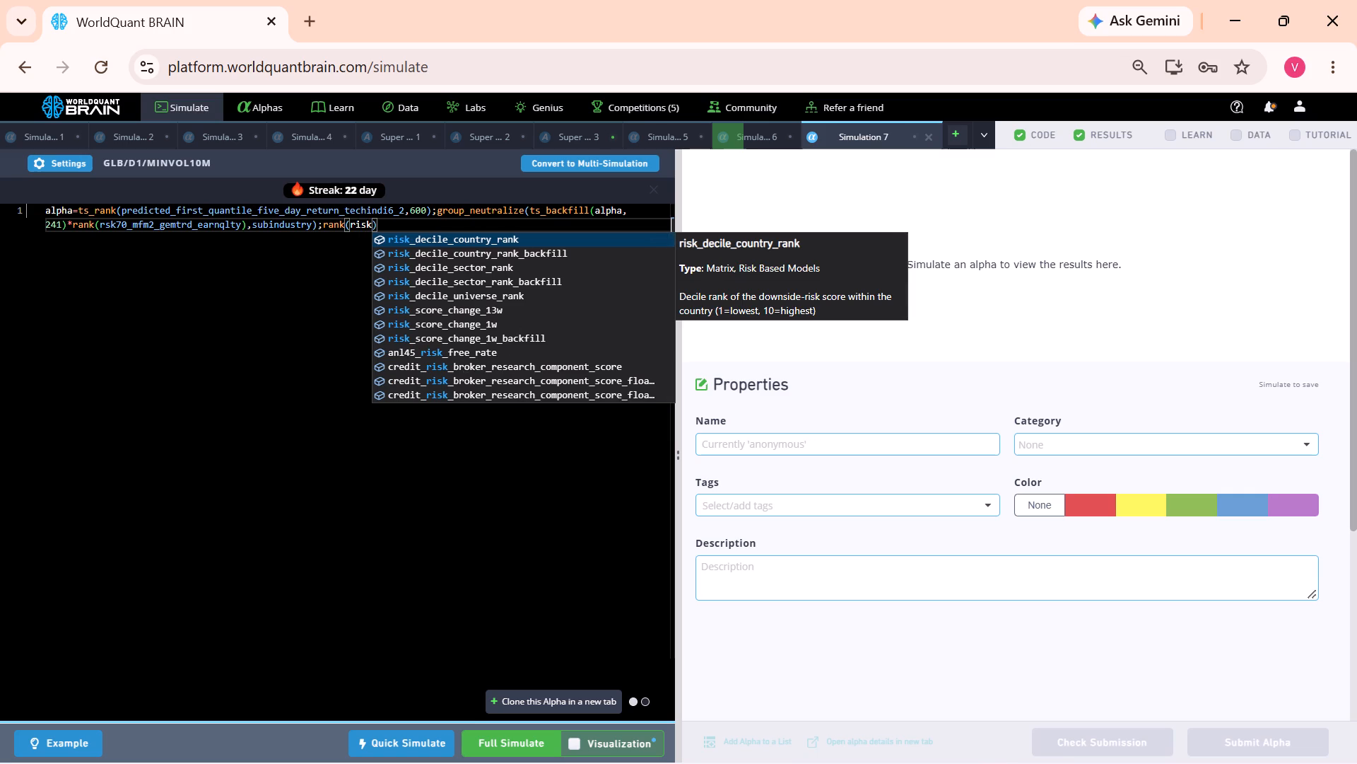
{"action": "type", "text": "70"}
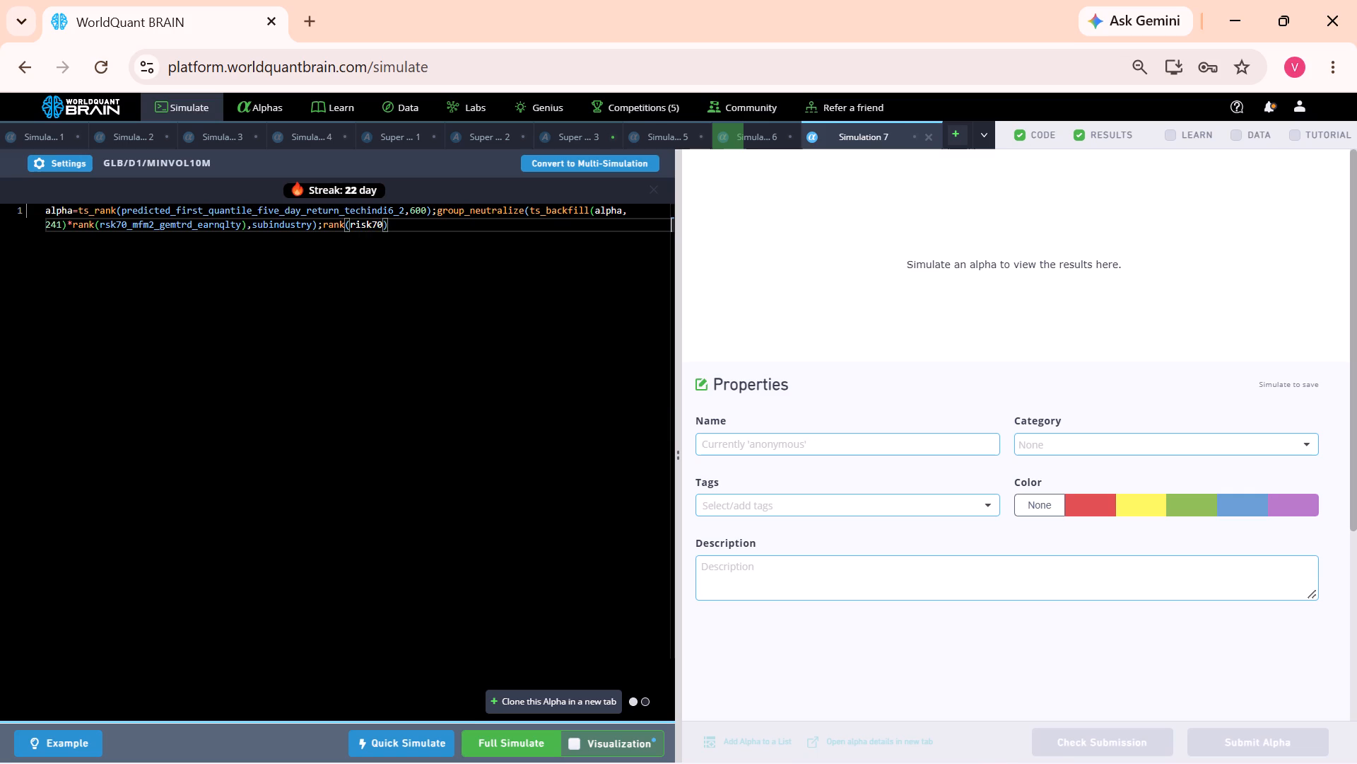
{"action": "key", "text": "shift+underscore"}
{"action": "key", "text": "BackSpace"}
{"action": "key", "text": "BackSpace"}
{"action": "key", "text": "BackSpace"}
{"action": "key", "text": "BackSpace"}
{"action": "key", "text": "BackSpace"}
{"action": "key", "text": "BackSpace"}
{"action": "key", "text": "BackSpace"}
Insert single_bucket_20day_return_estimate_ohlcv_img_2 as the argument of the appended rank() and try a full simulation.
{"action": "type", "text": "singl"}
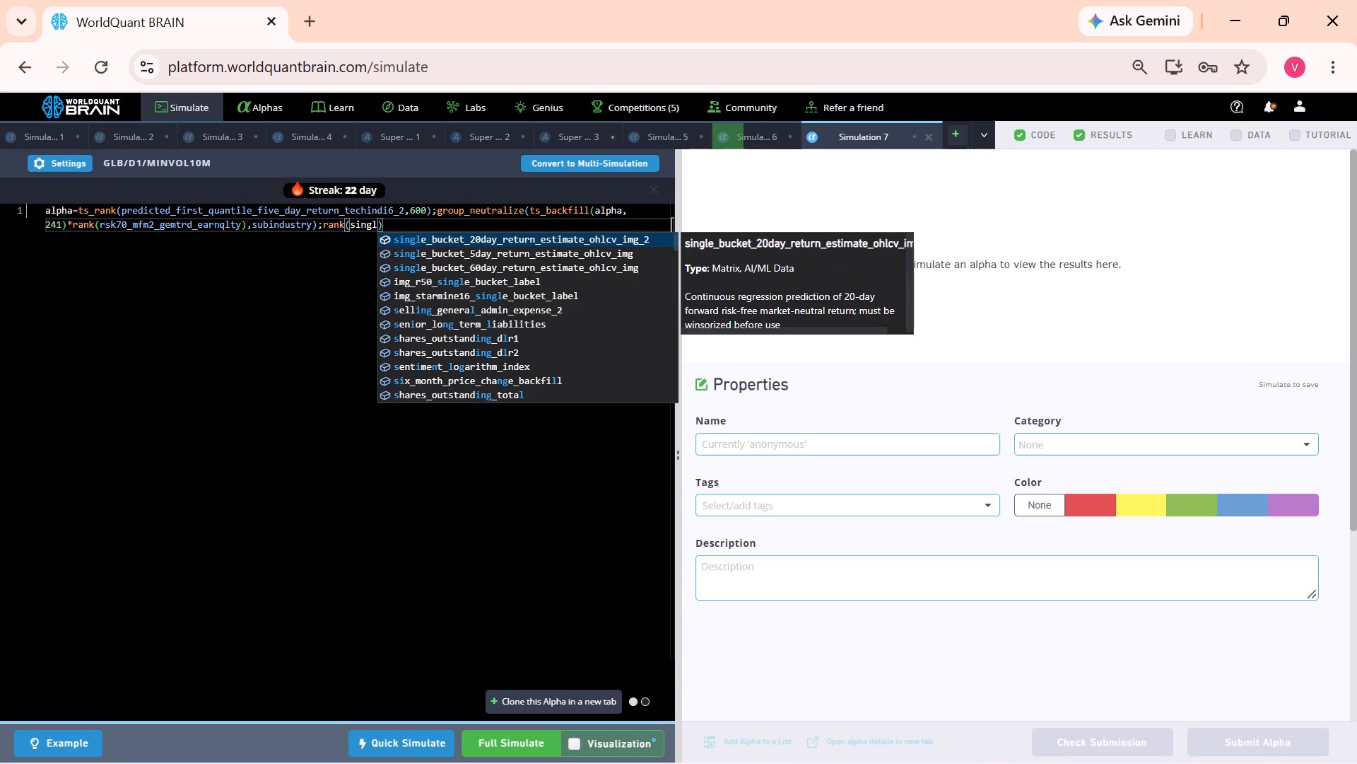
{"action": "left_click", "coordinate": [459, 236]}
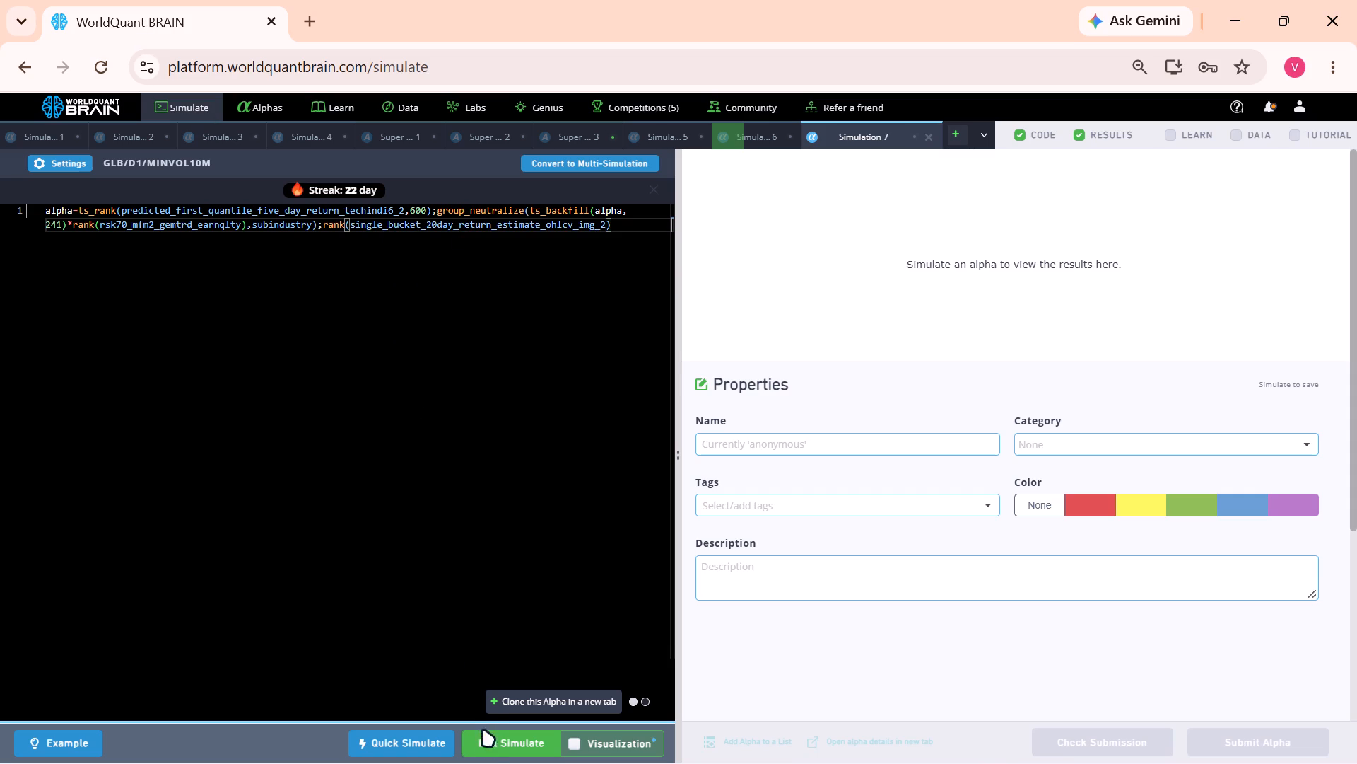
{"action": "left_click", "coordinate": [486, 744]}
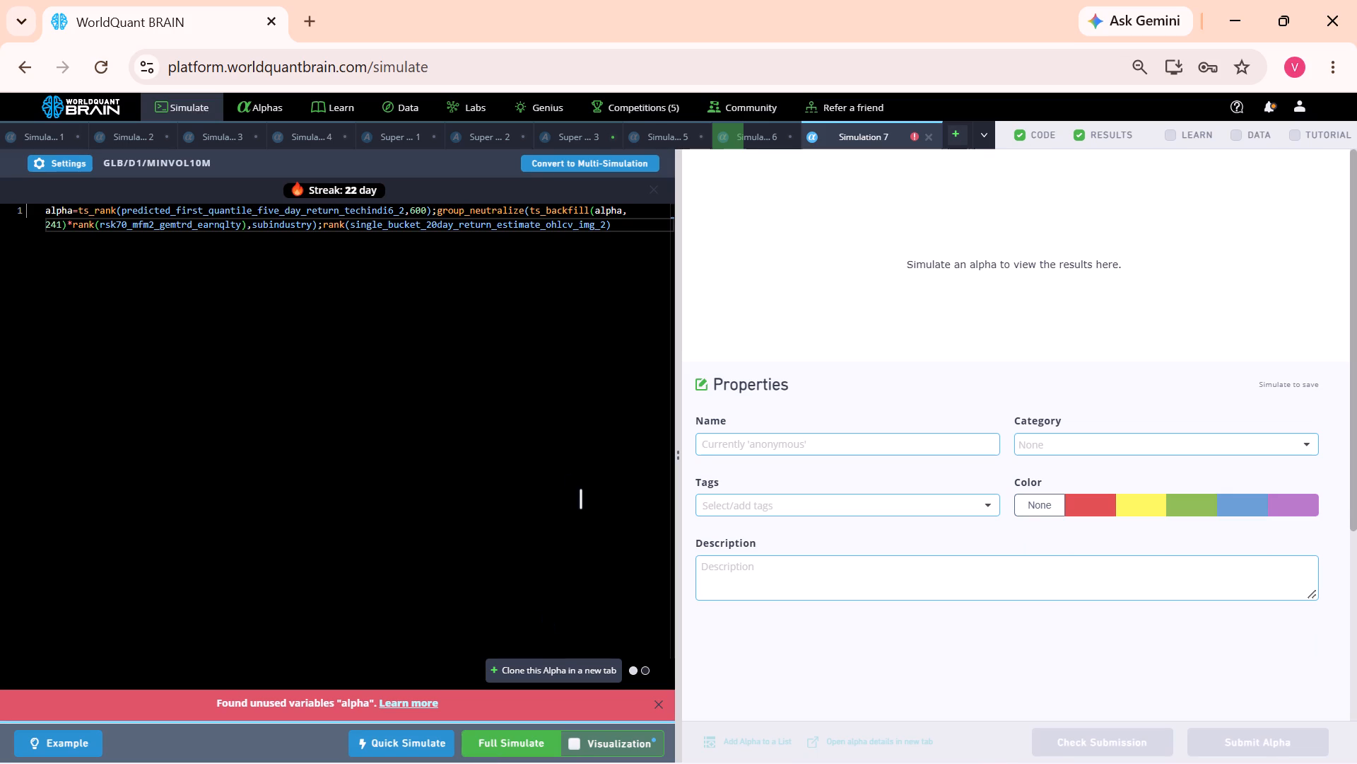
Replace the semicolon before the last rank() with * so it multiplies the group_neutralize term, and run the full simulation.
{"action": "left_click", "coordinate": [324, 226]}
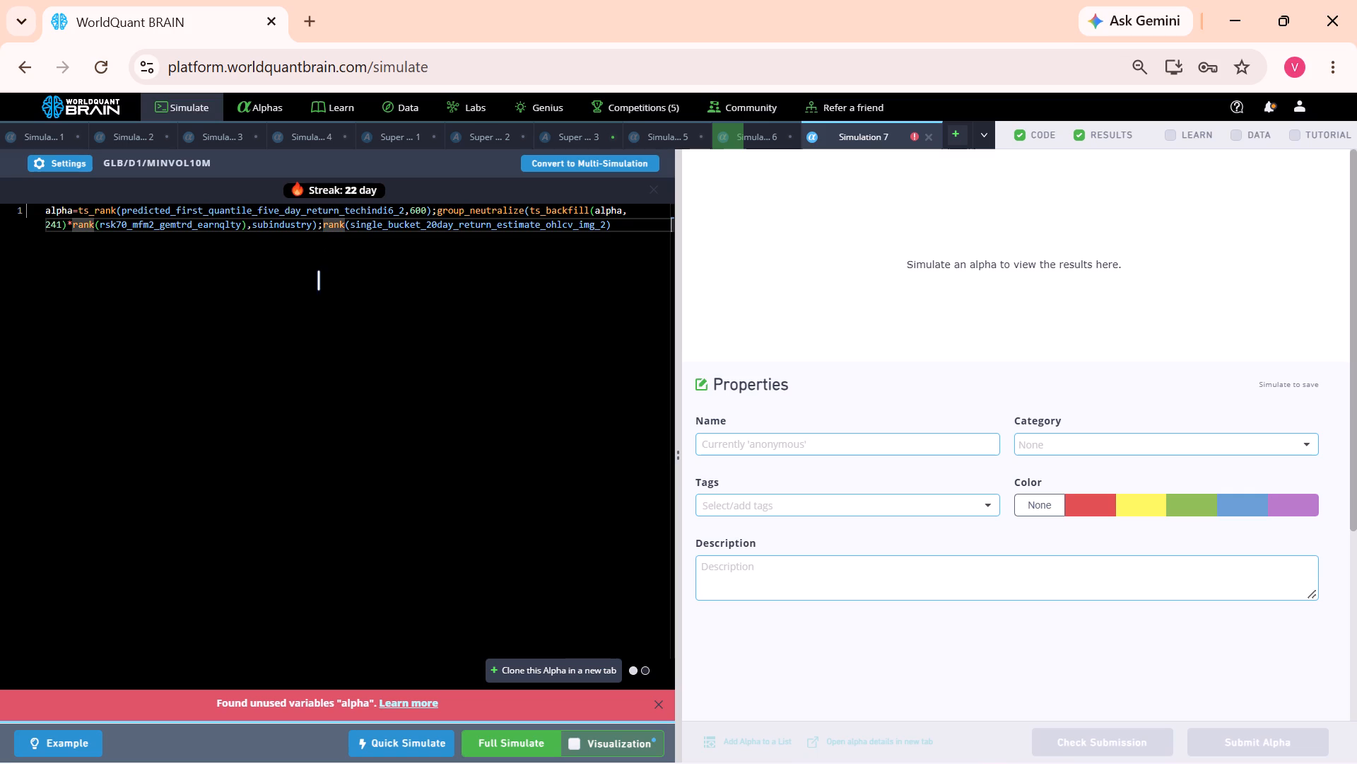
{"action": "key", "text": "BackSpace"}
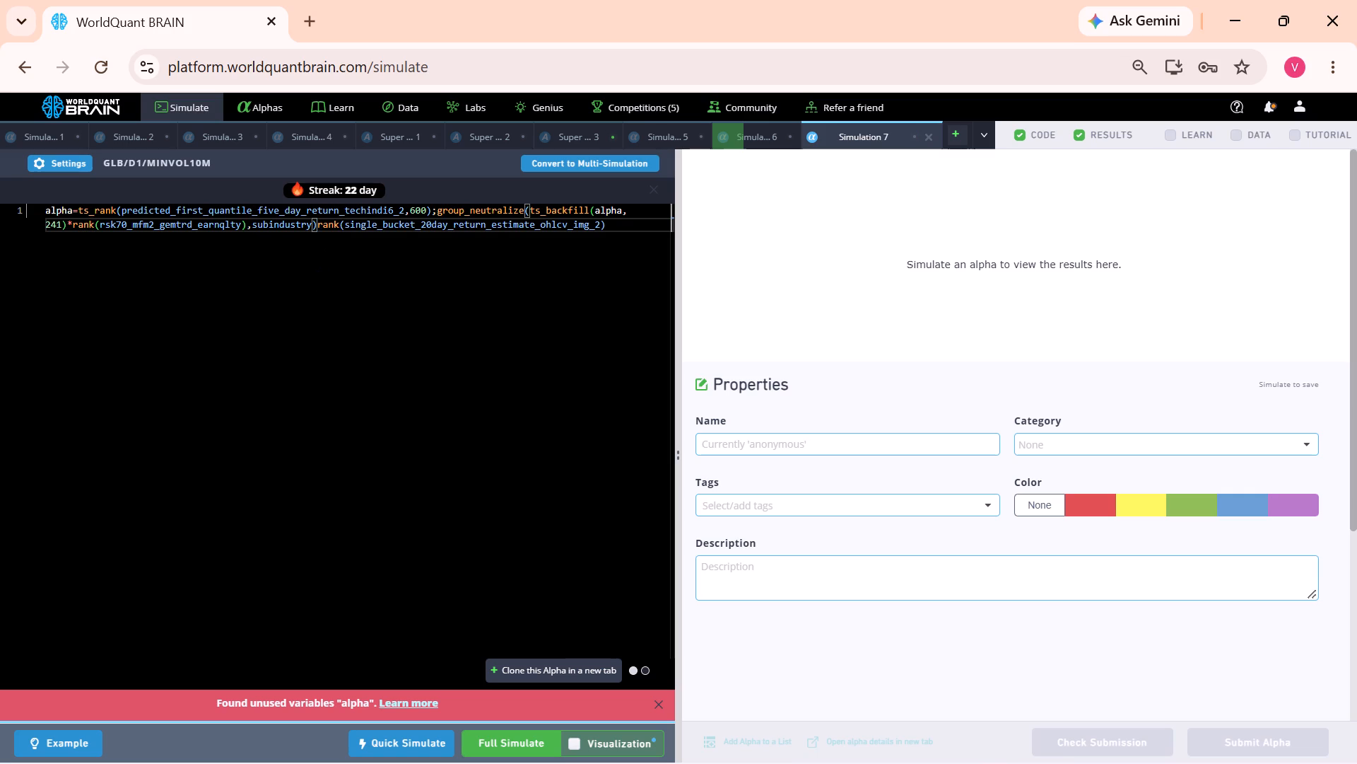
{"action": "key", "text": "shift+asterisk"}
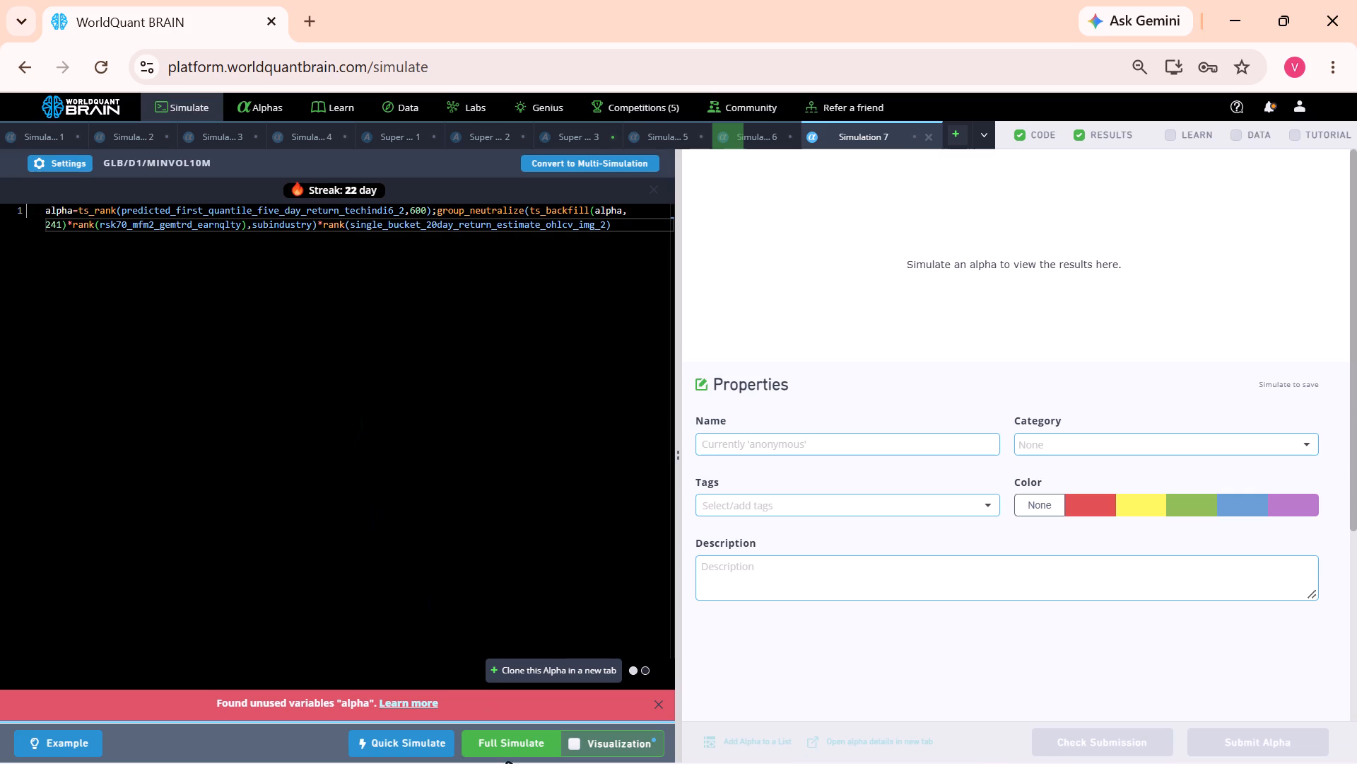
{"action": "left_click", "coordinate": [487, 753]}
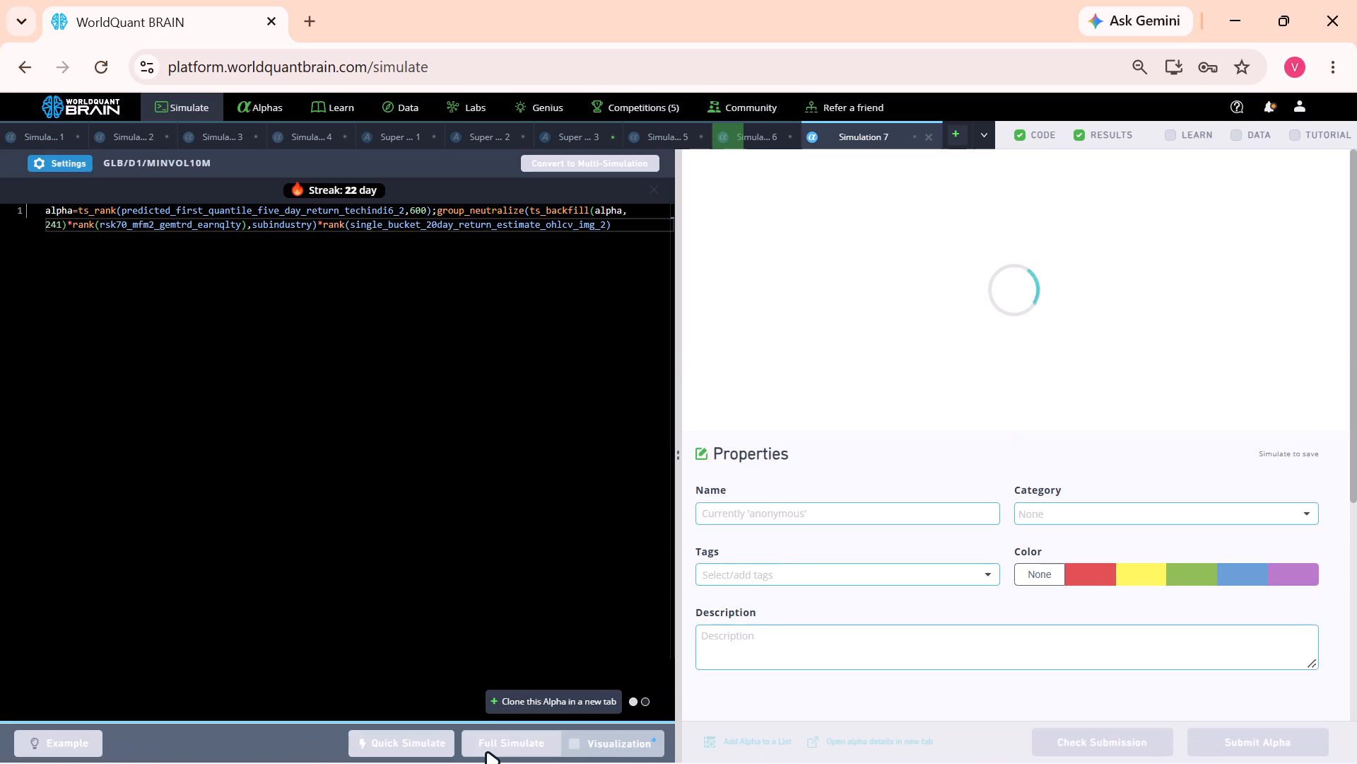
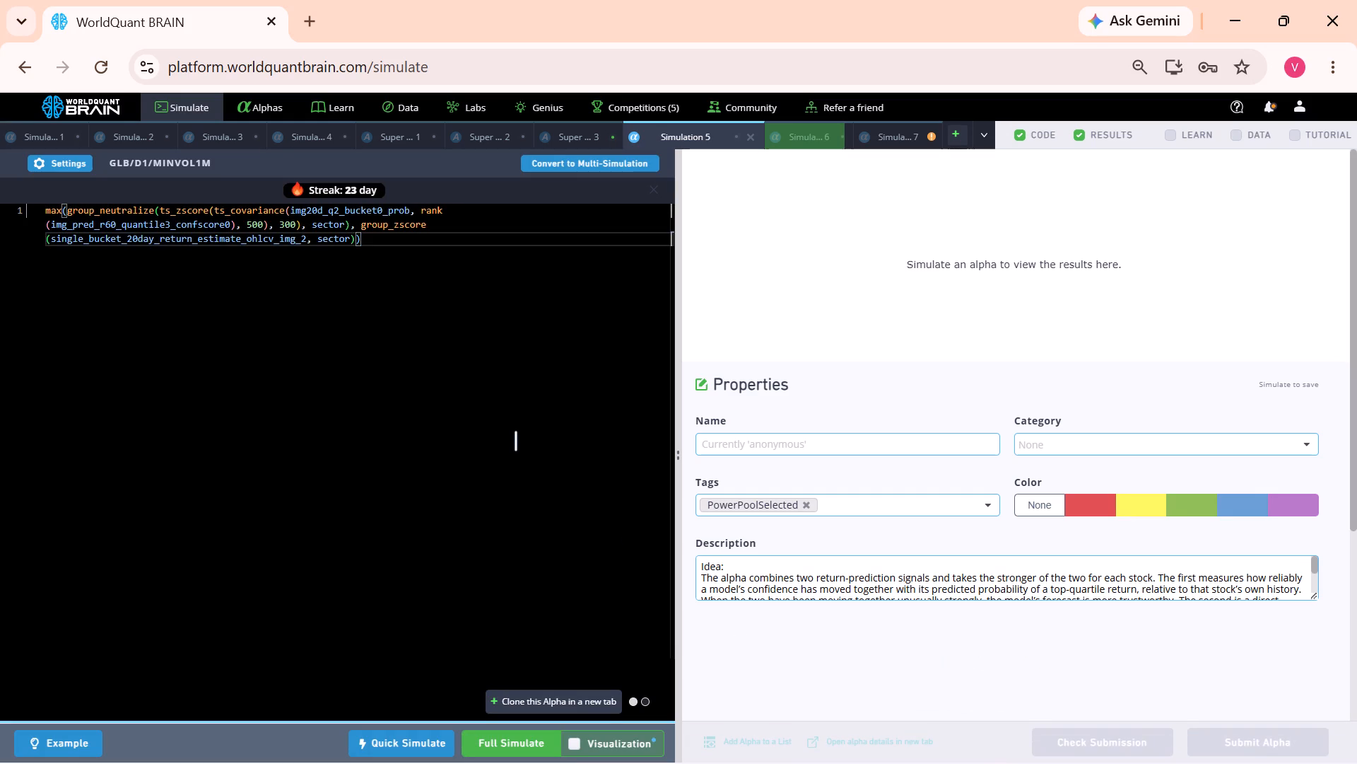
{"action": "key", "text": "ctrl+a"}
{"action": "key", "text": "BackSpace"}
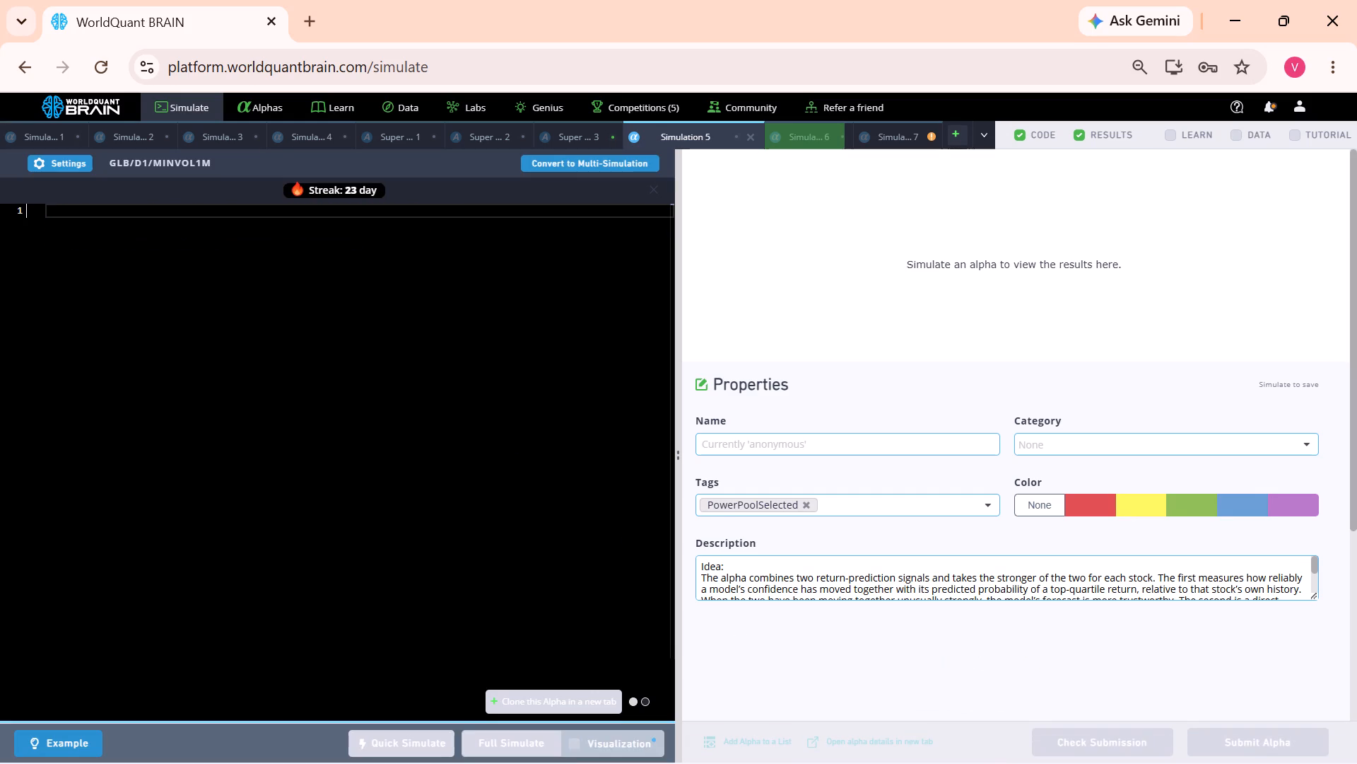
{"action": "key", "text": "ctrl+v"}
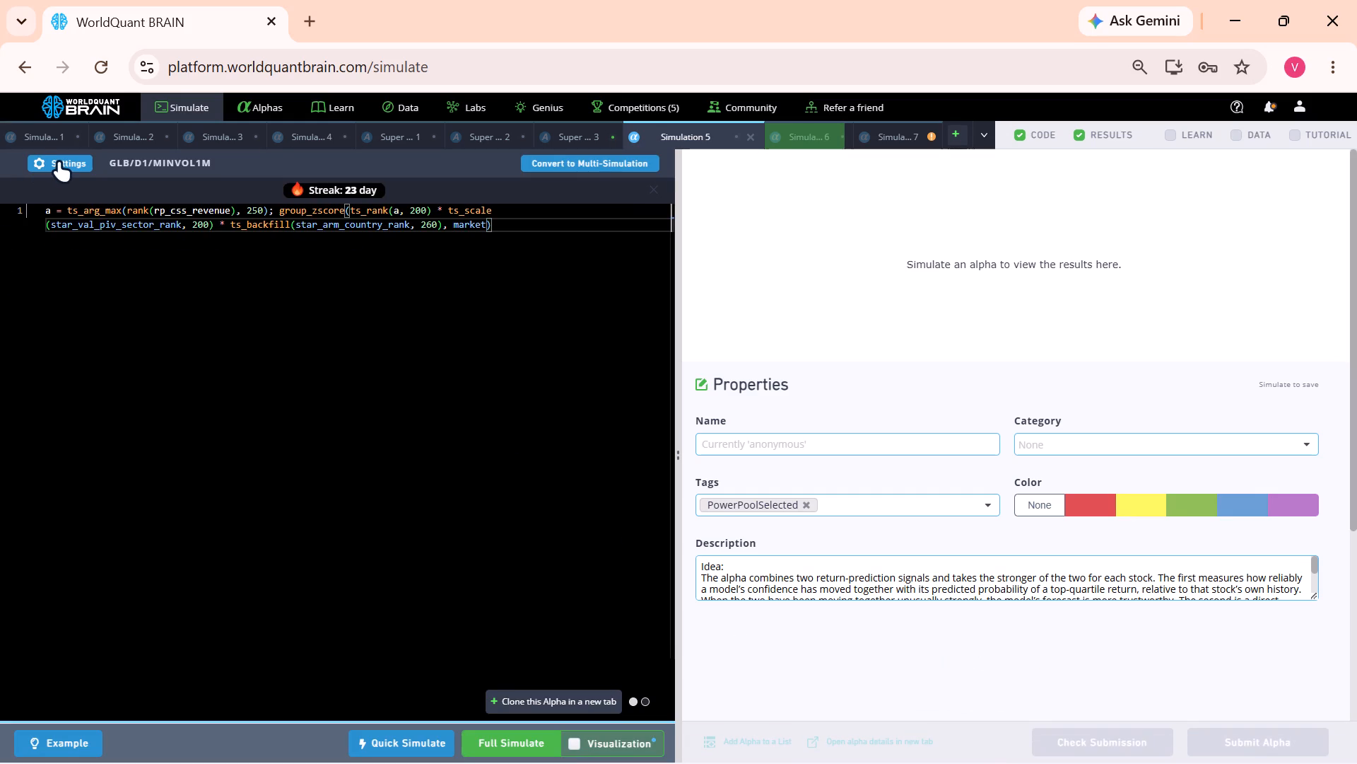
Apply Simulation 5 settings with region EUR, delay 1, universe TOP2500 and Statistical neutralization.
{"action": "left_click", "coordinate": [59, 161]}
{"action": "left_click", "coordinate": [66, 333]}
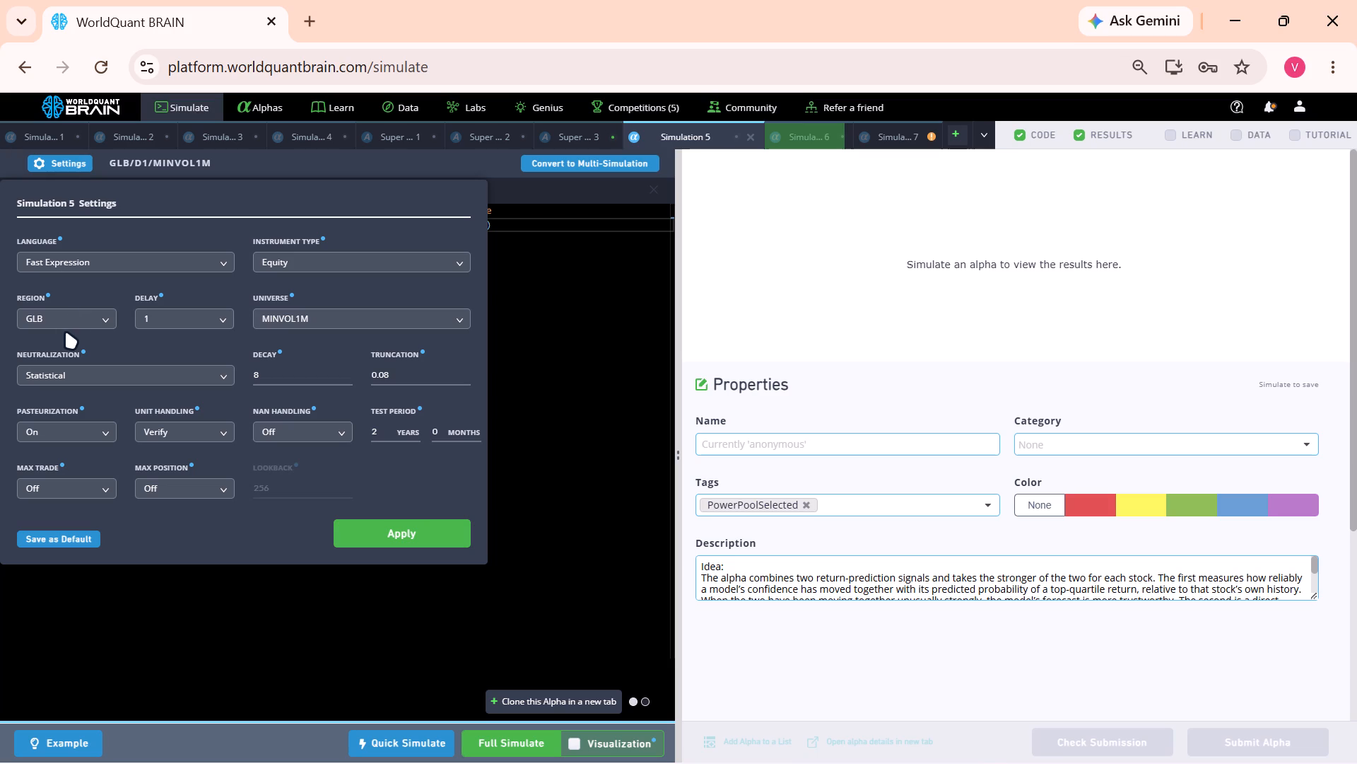
{"action": "left_click", "coordinate": [63, 327]}
{"action": "left_click", "coordinate": [48, 387]}
{"action": "left_click", "coordinate": [155, 377]}
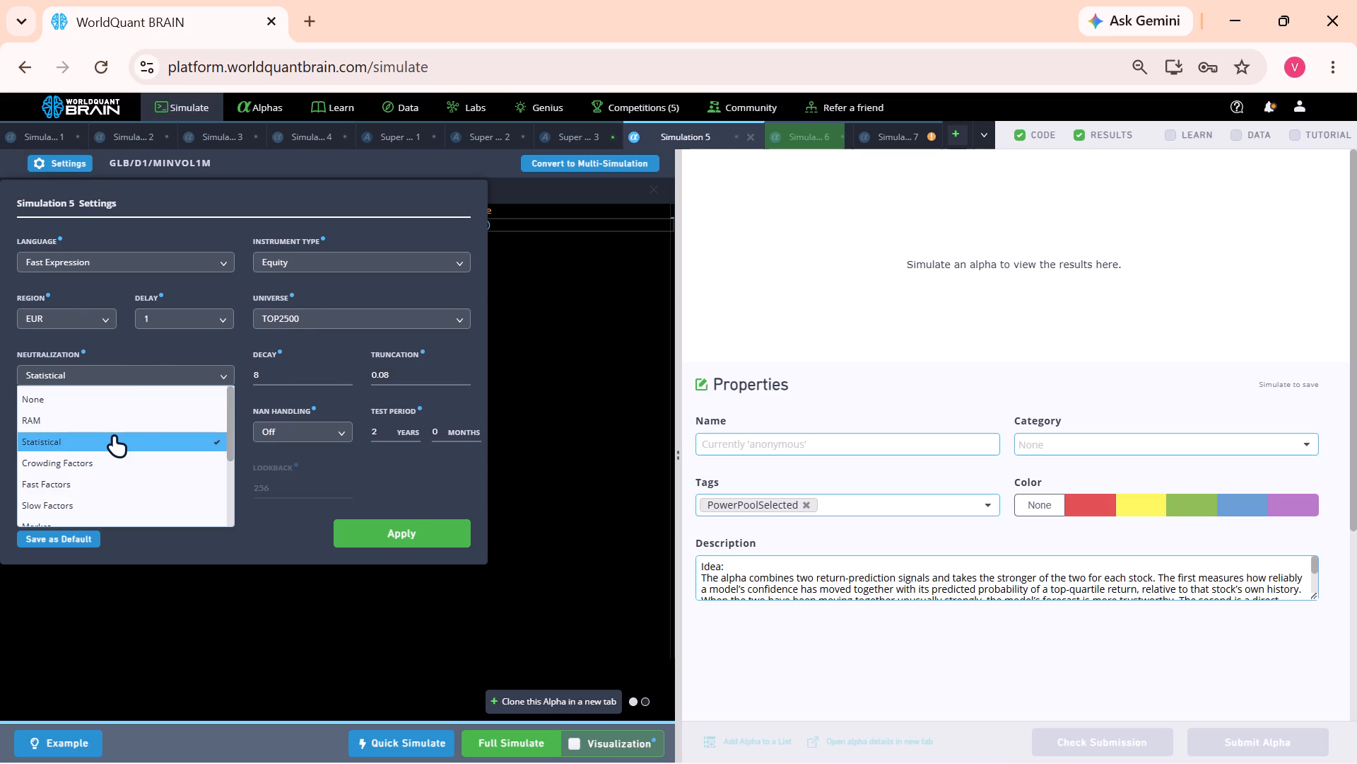
{"action": "left_click", "coordinate": [114, 436]}
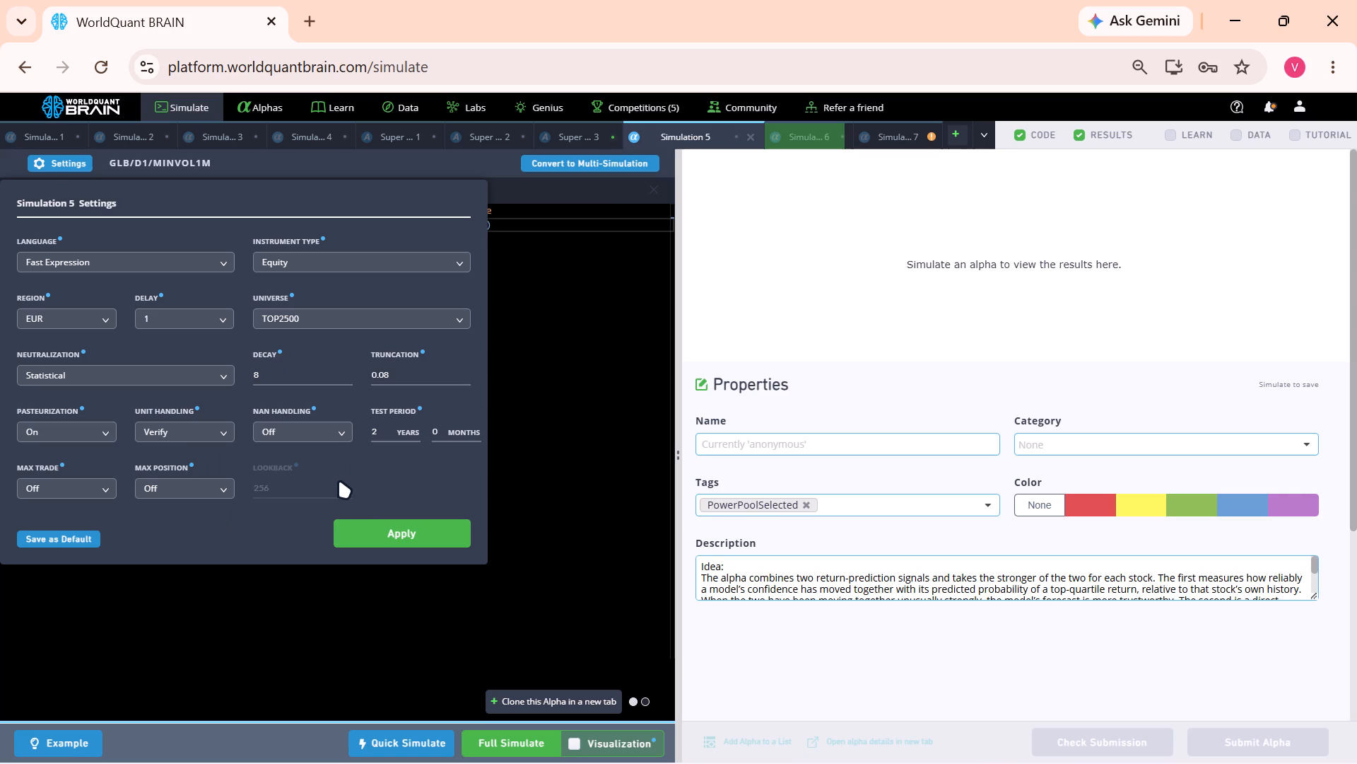
{"action": "left_click", "coordinate": [386, 528]}
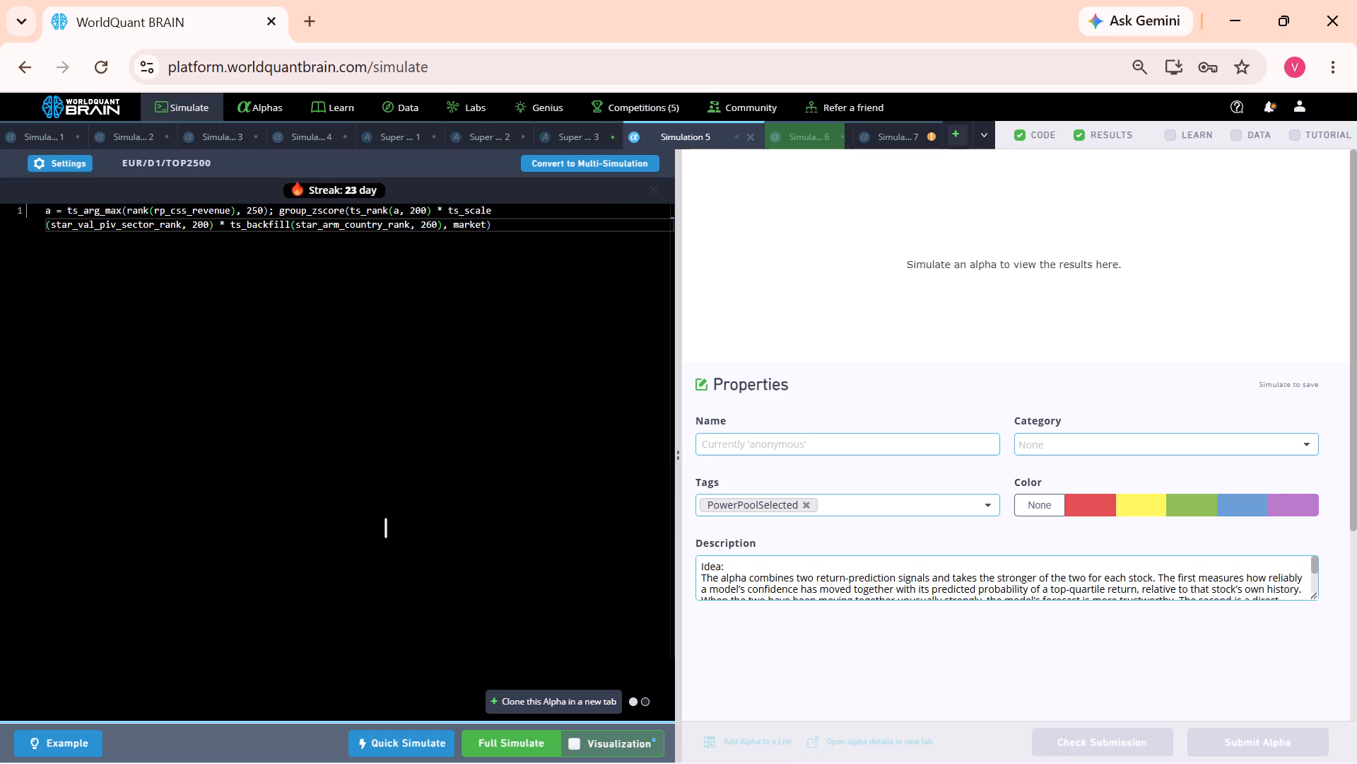
Run a full simulation of the rp_css_revenue alpha in Simulation 5.
{"action": "left_click", "coordinate": [516, 740]}
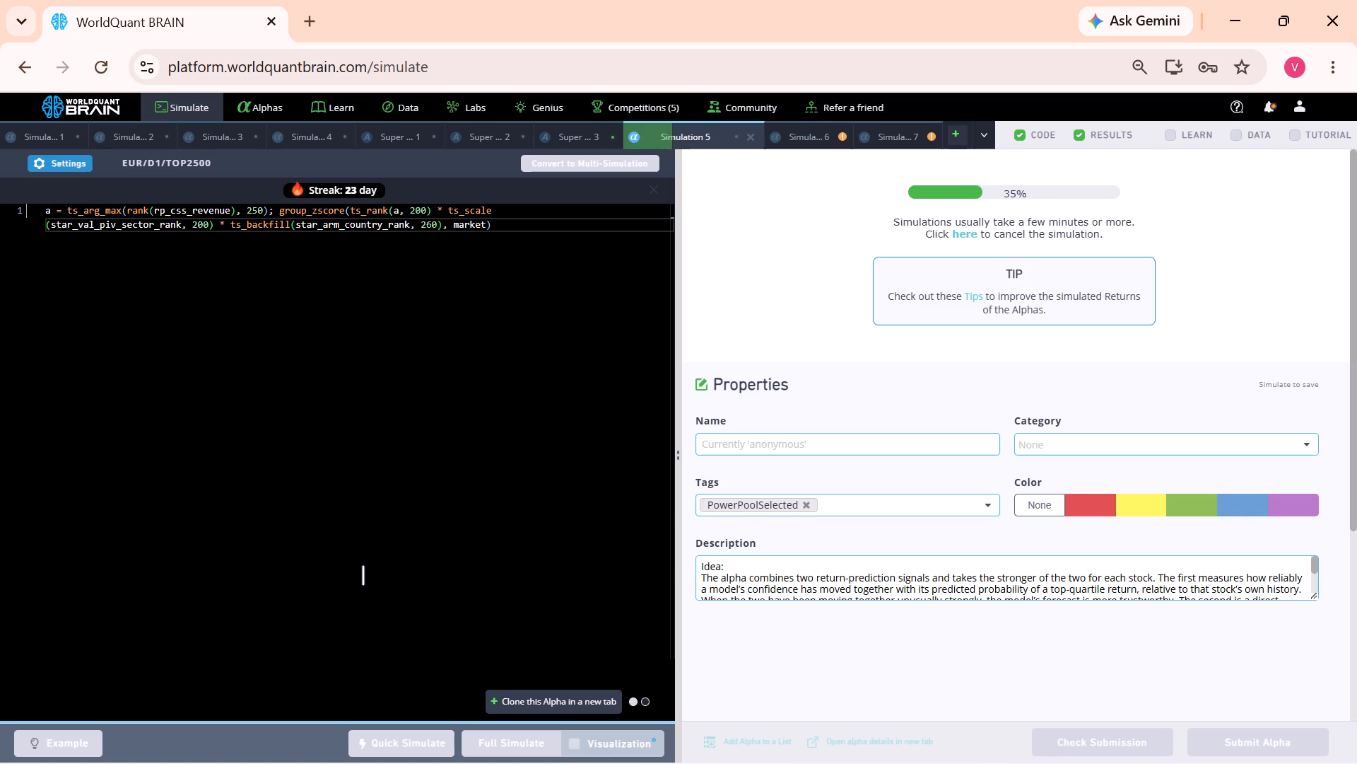
{"action": "left_click", "coordinate": [144, 443]}
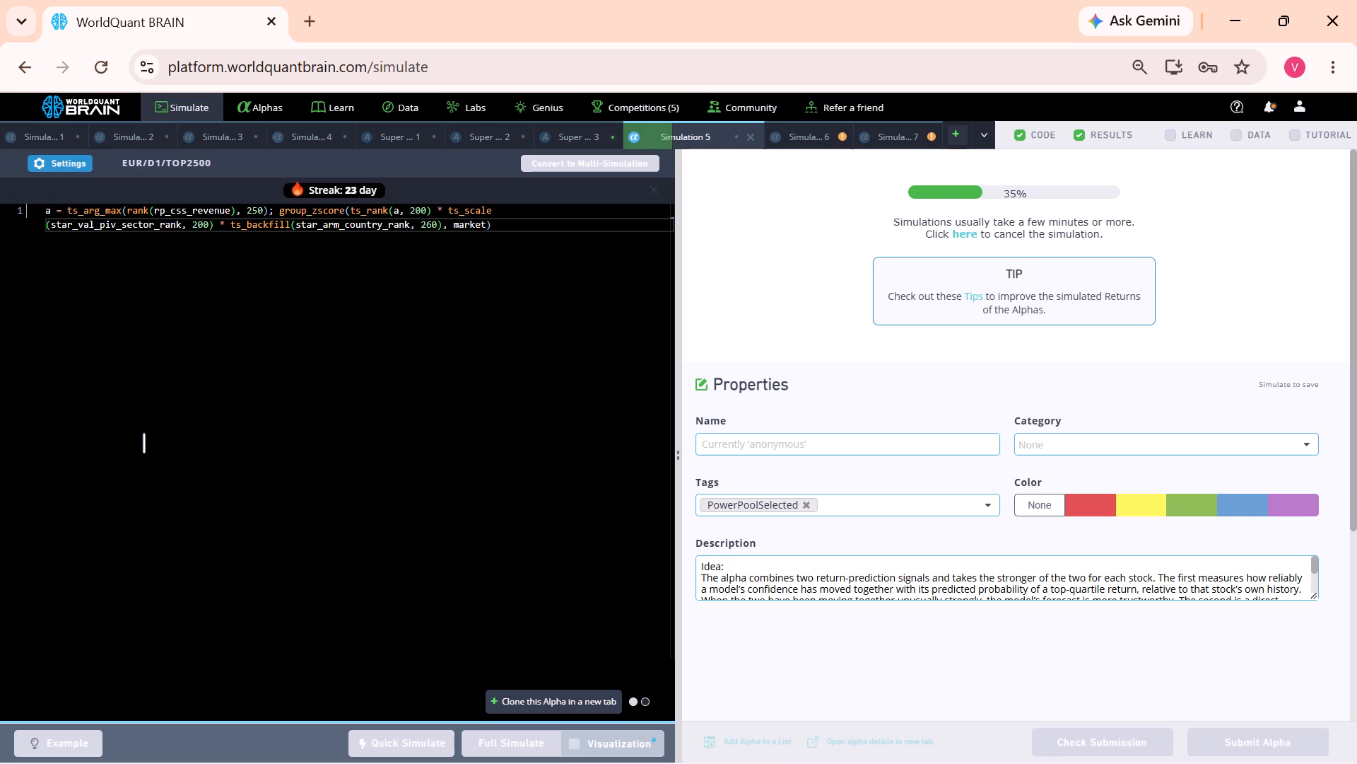
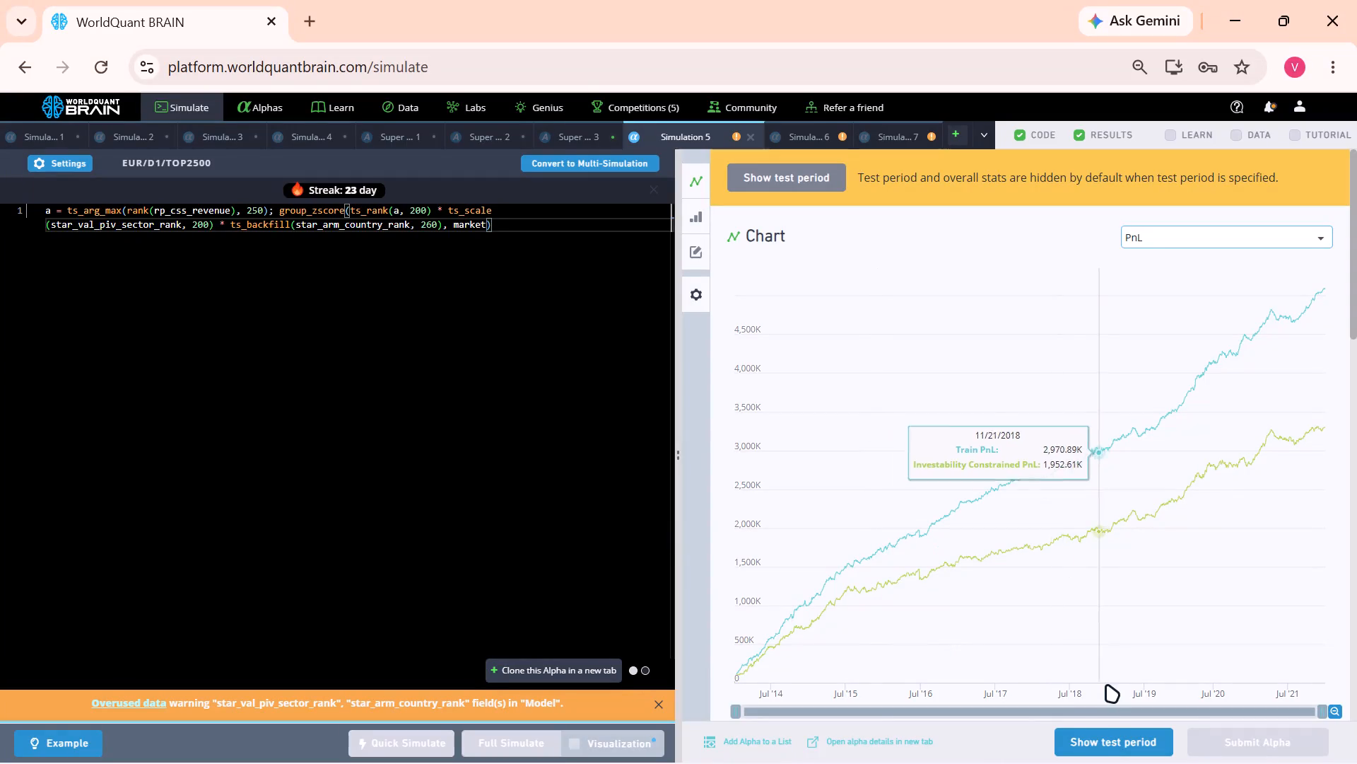
Reveal the test period results for Simulation 5 and examine the IS Summary for the full IS period.
{"action": "left_click", "coordinate": [1095, 738]}
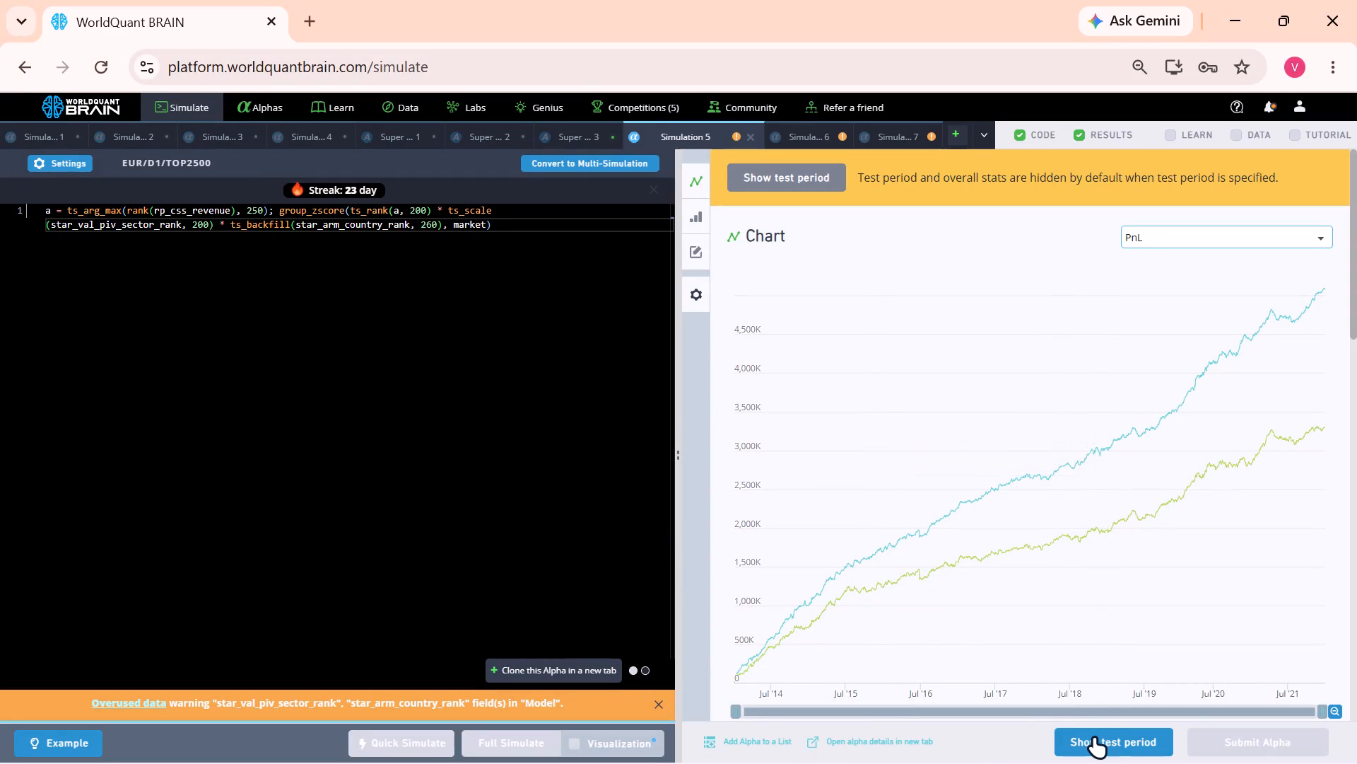
{"action": "scroll", "coordinate": [1089, 623], "scroll_direction": "down", "scroll_amount": 2}
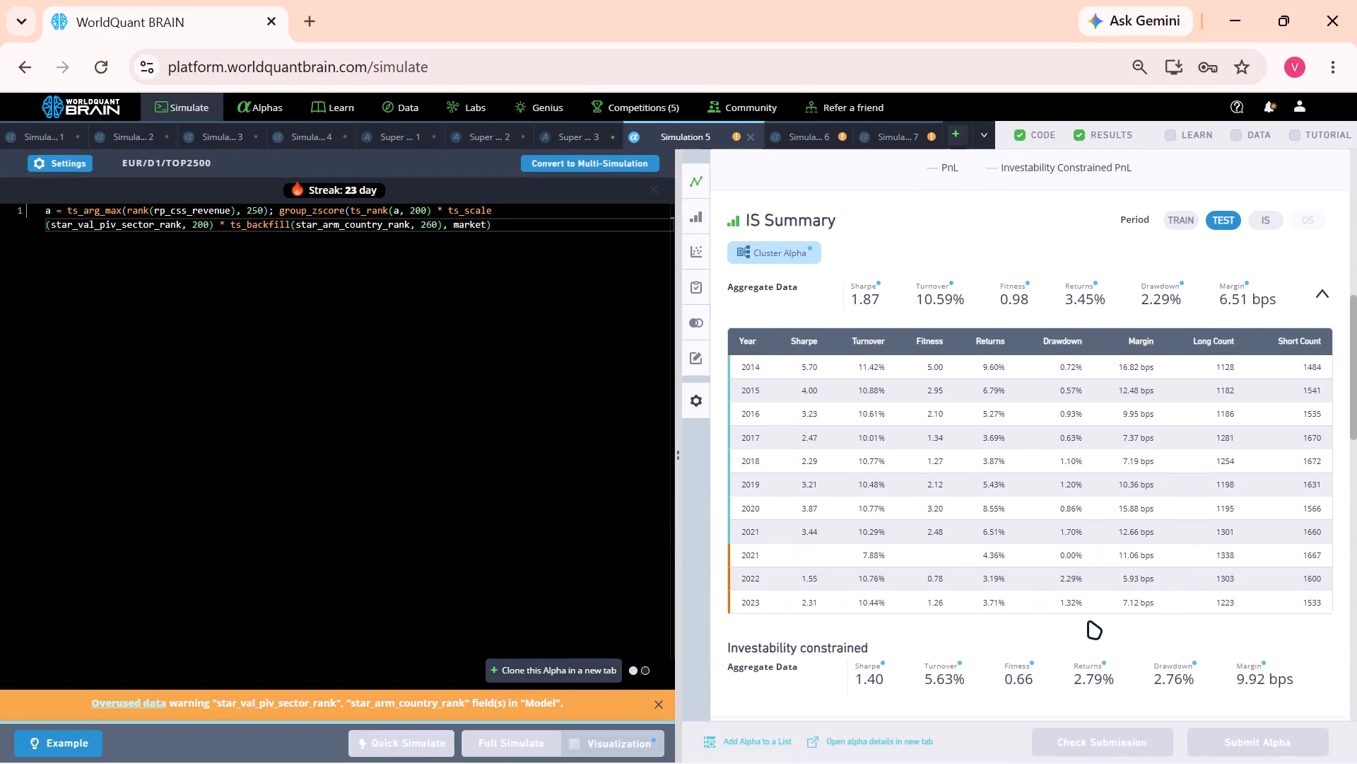
{"action": "scroll", "coordinate": [1089, 623], "scroll_direction": "down", "scroll_amount": 1}
{"action": "left_click", "coordinate": [1271, 197]}
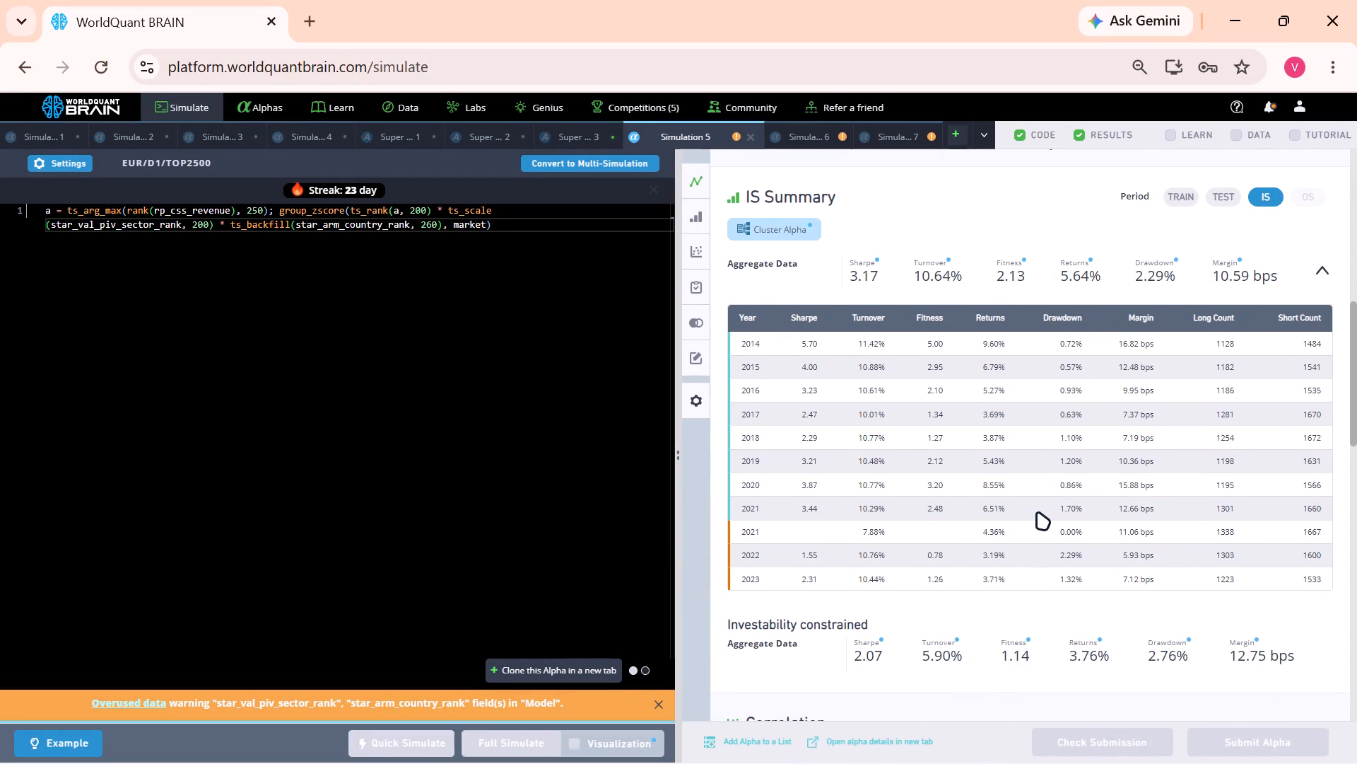
Examine the failed check details under IS Testing Status, and collapse them again.
{"action": "scroll", "coordinate": [1038, 514], "scroll_direction": "down", "scroll_amount": 3}
{"action": "left_click", "coordinate": [1001, 554]}
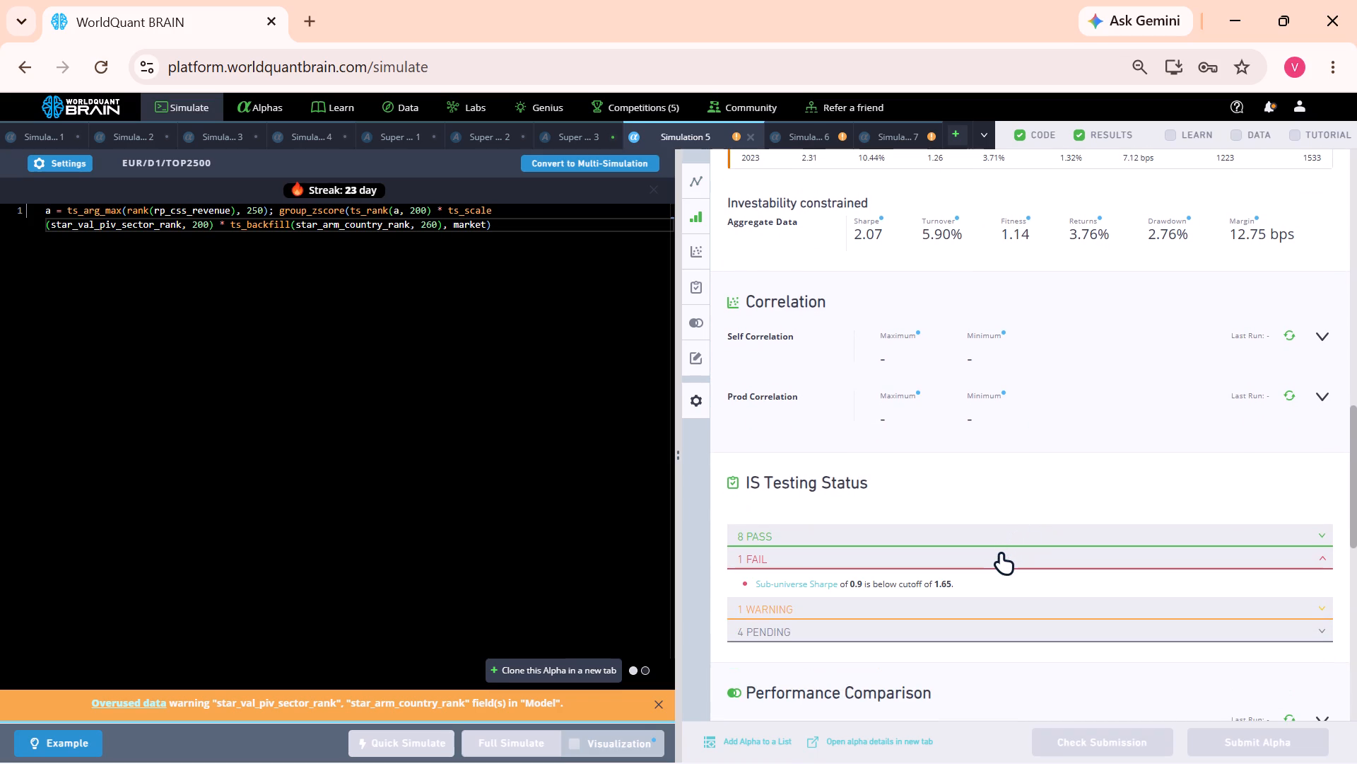
{"action": "left_click", "coordinate": [1001, 554]}
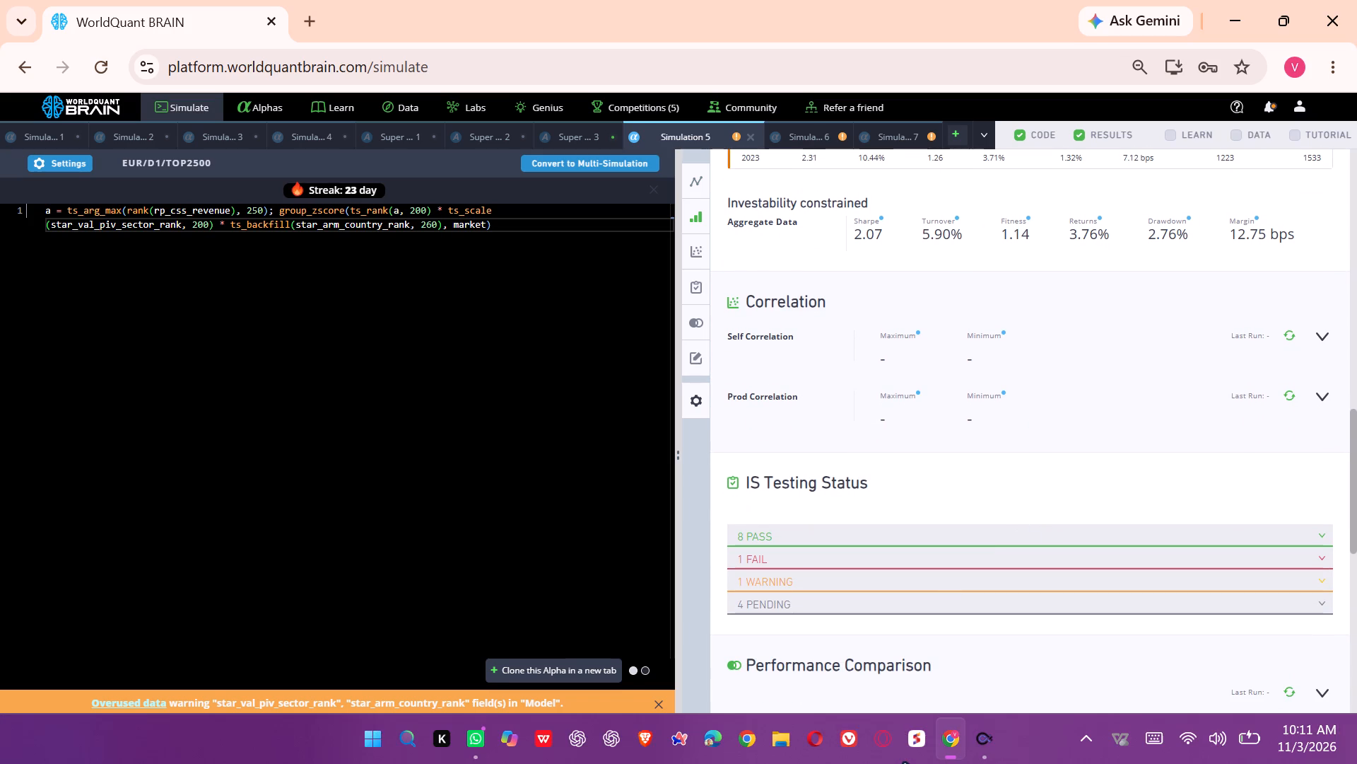
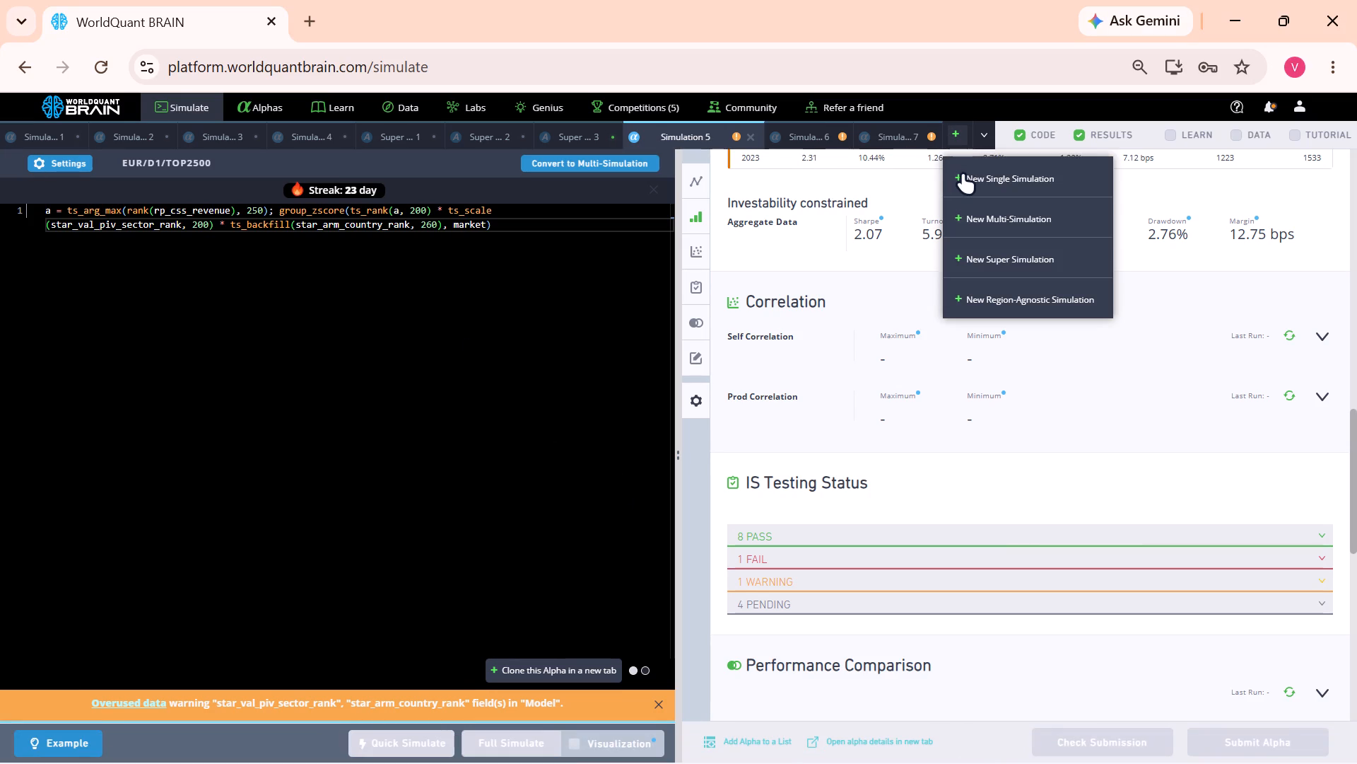
{"action": "left_click", "coordinate": [965, 174]}
{"action": "left_click", "coordinate": [434, 322]}
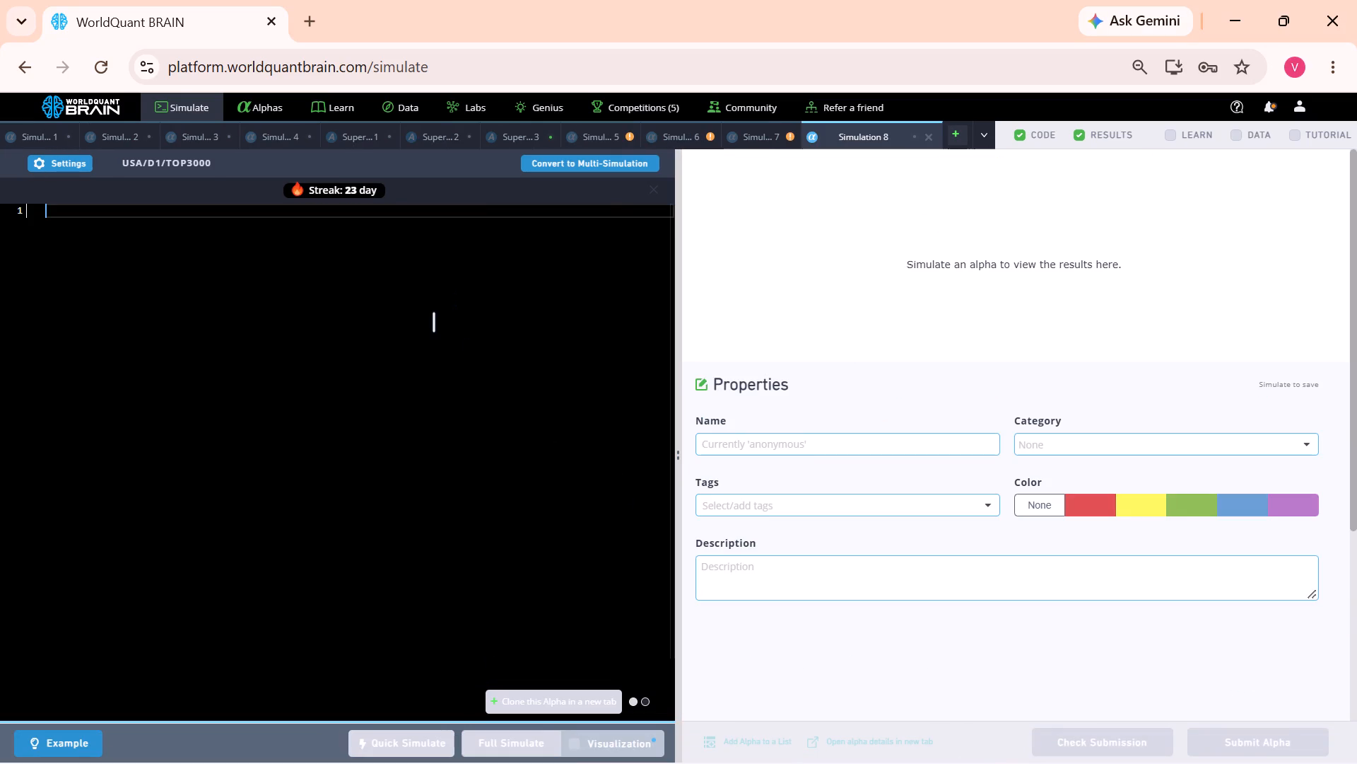
{"action": "key", "text": "ctrl+v"}
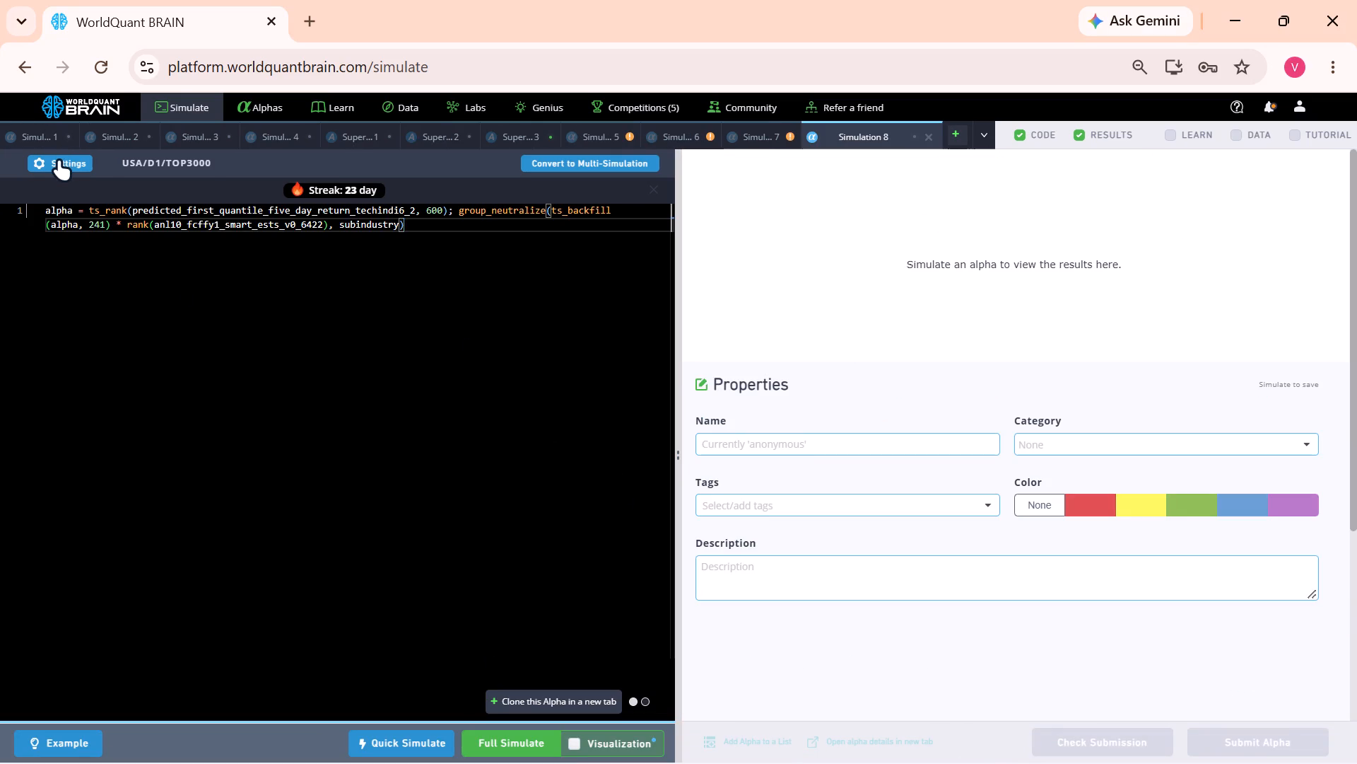
Apply simulation settings with Statistical neutralization, region GLB, universe MINVOL1M and decay 8.
{"action": "left_click", "coordinate": [59, 161]}
{"action": "left_click", "coordinate": [39, 374]}
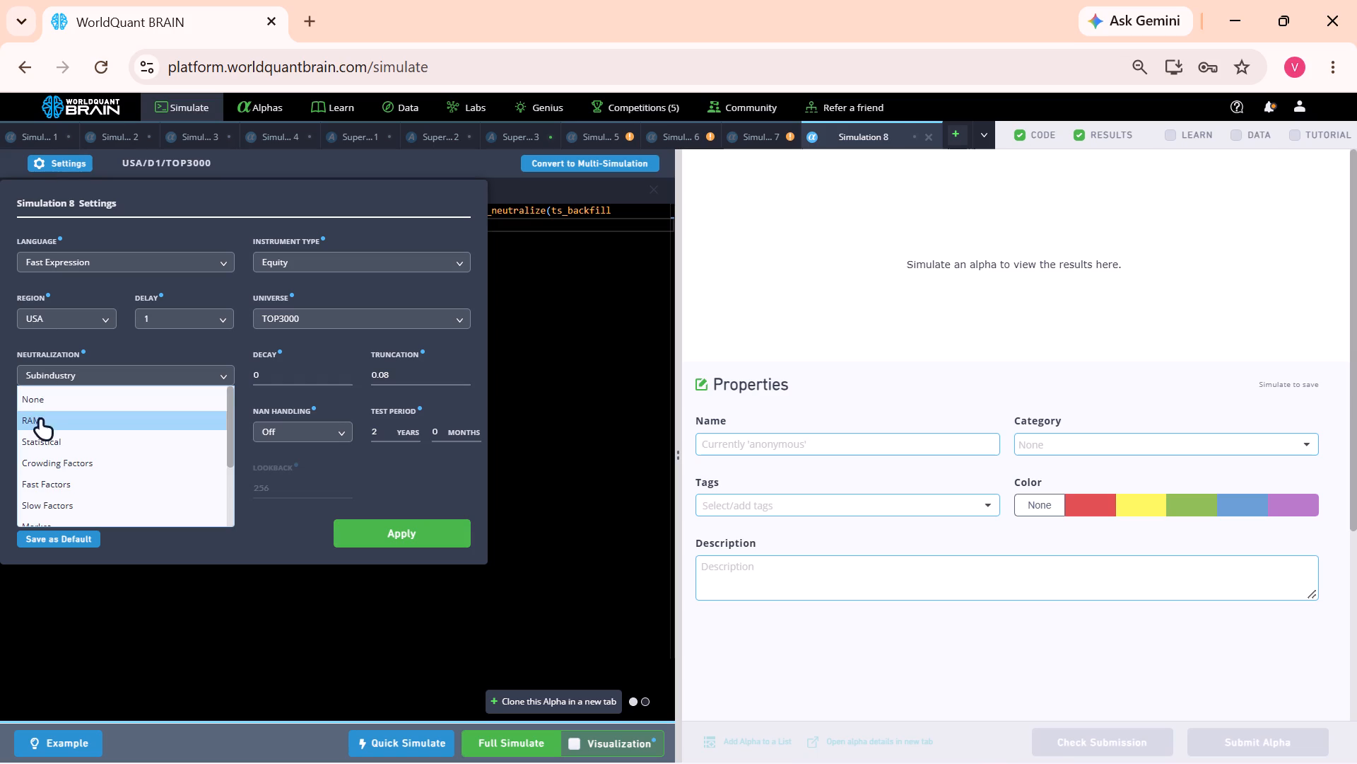
{"action": "left_click", "coordinate": [41, 434]}
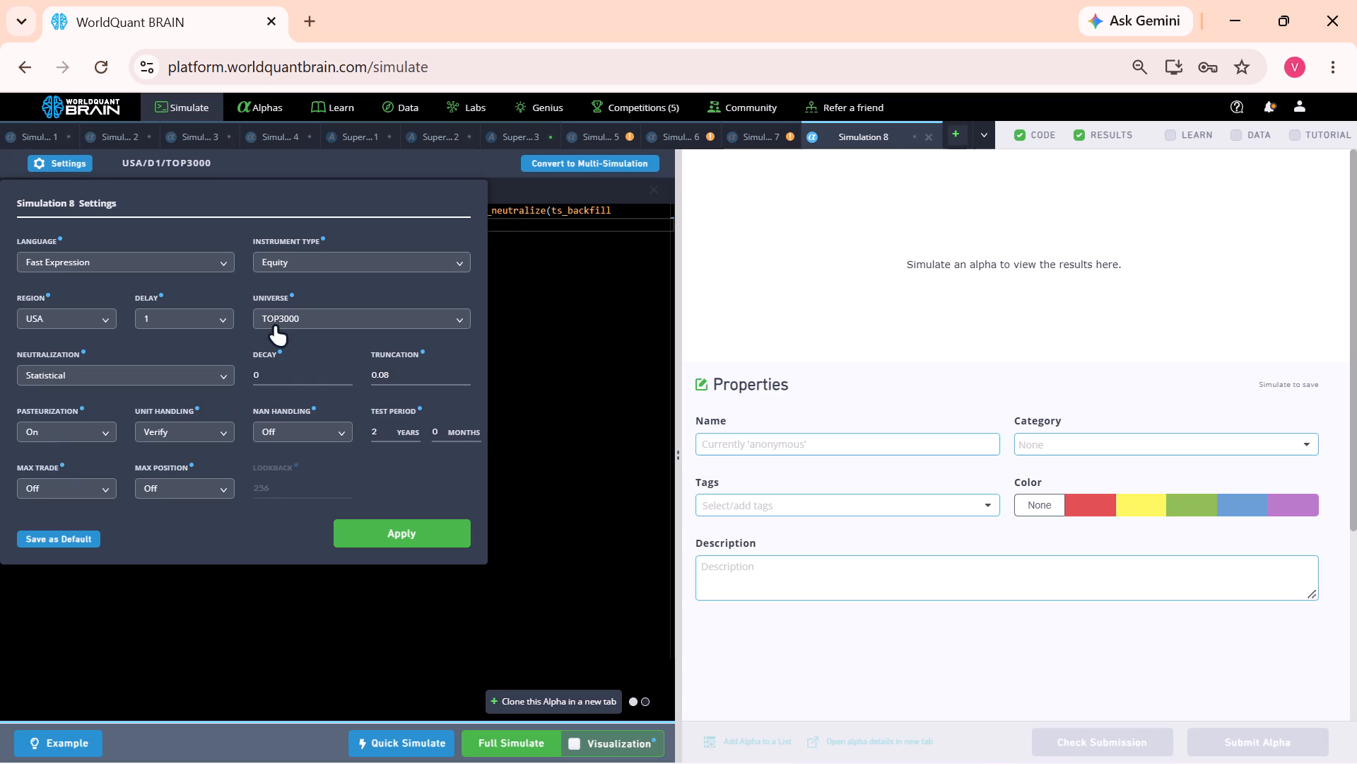
{"action": "left_click", "coordinate": [276, 326]}
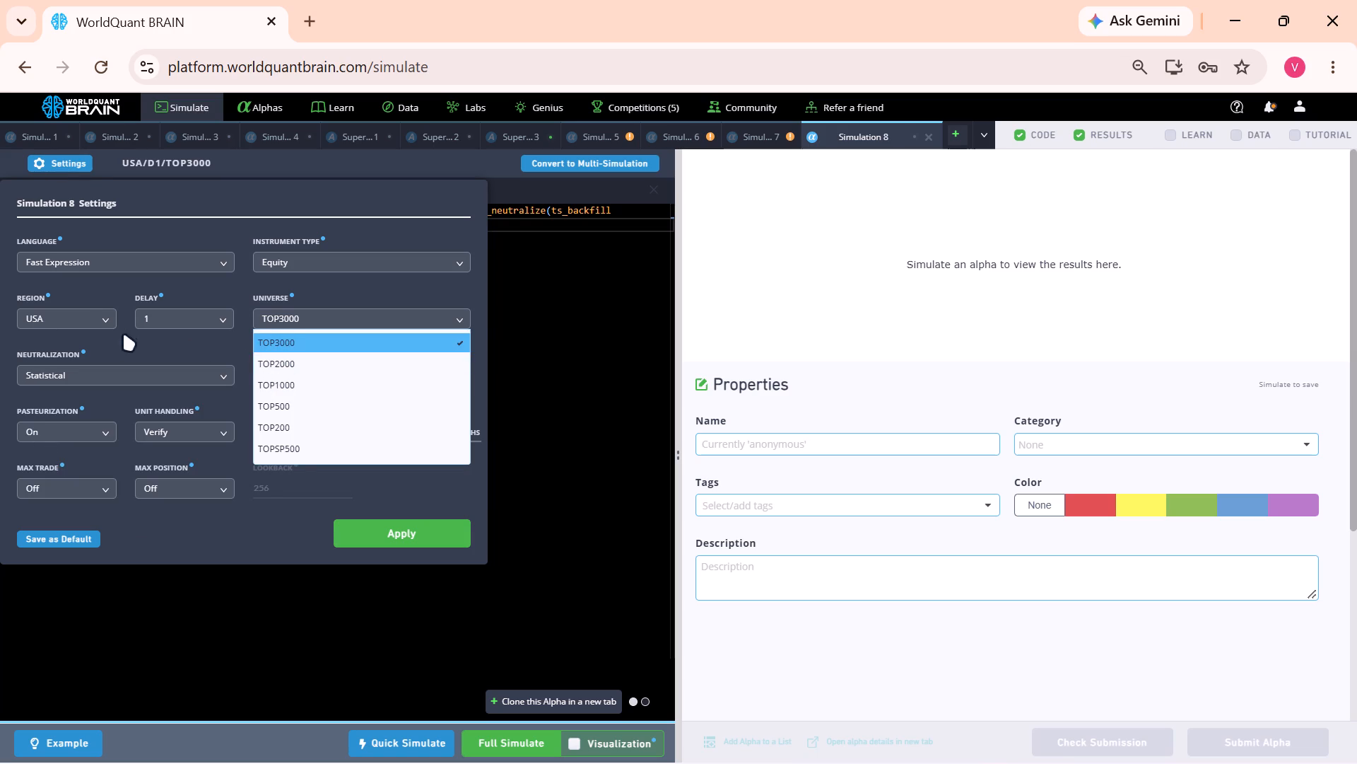
{"action": "left_click", "coordinate": [81, 312]}
{"action": "left_click", "coordinate": [66, 363]}
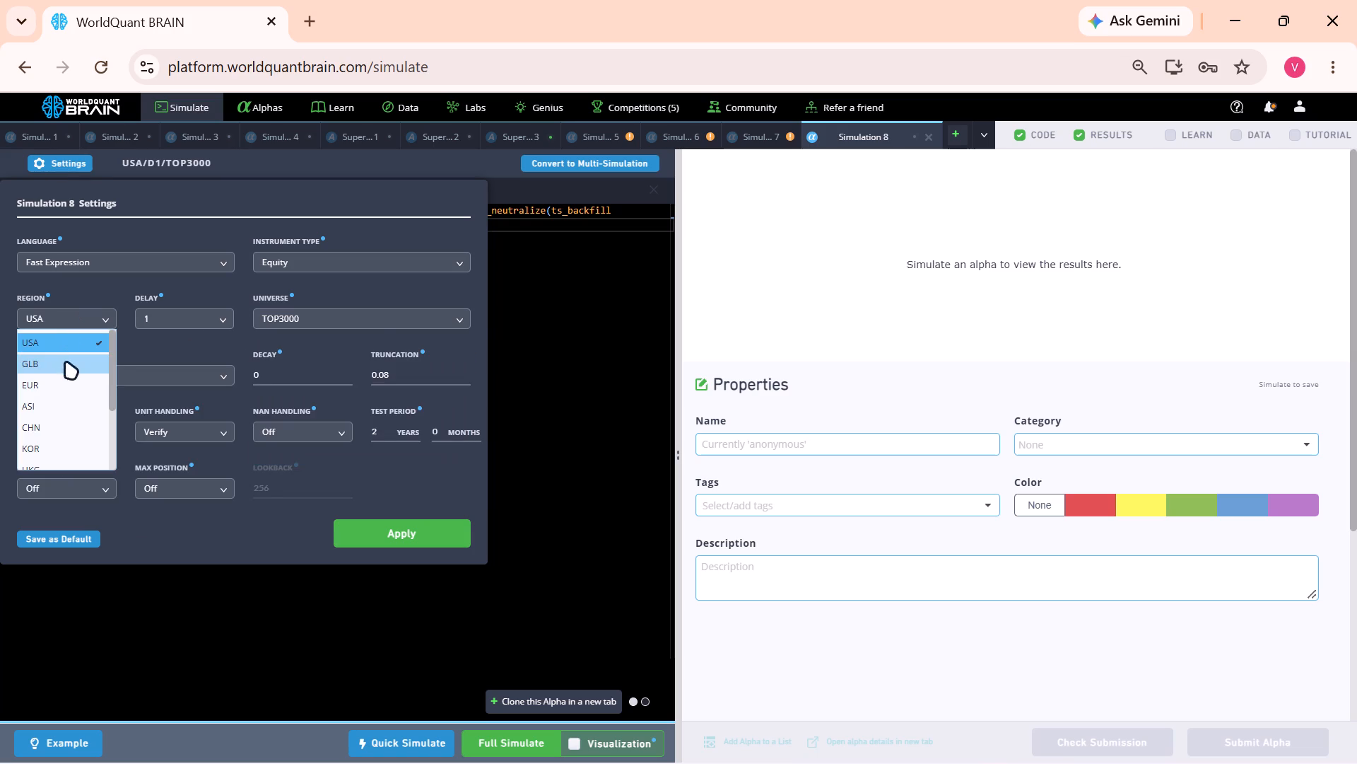
{"action": "left_click", "coordinate": [372, 313]}
{"action": "left_click", "coordinate": [319, 364]}
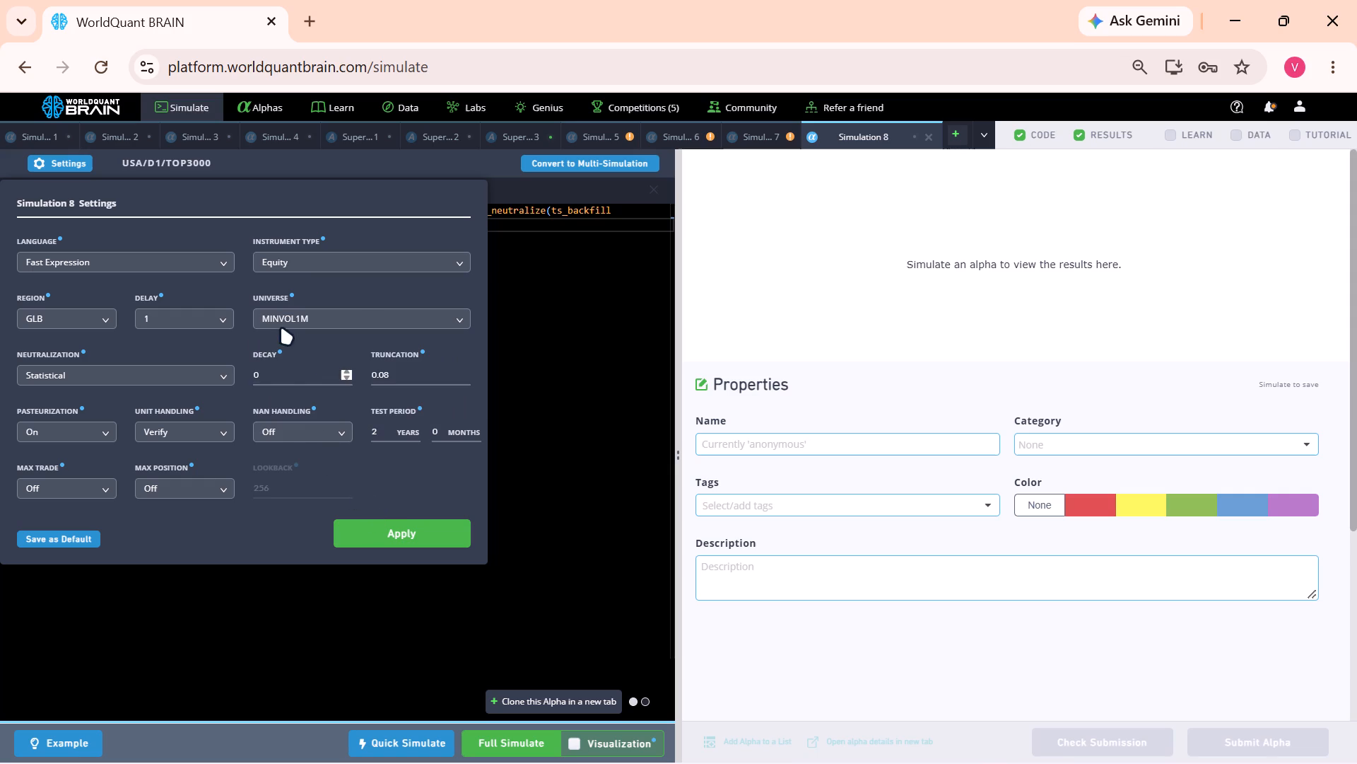
{"action": "left_click", "coordinate": [283, 371]}
{"action": "key", "text": "BackSpace"}
{"action": "key", "text": "8"}
{"action": "left_click", "coordinate": [360, 528]}
Replace the editor's code with the copied alpha expression and try to run a full simulation.
{"action": "left_click", "coordinate": [375, 508]}
{"action": "key", "text": "ctrl+a"}
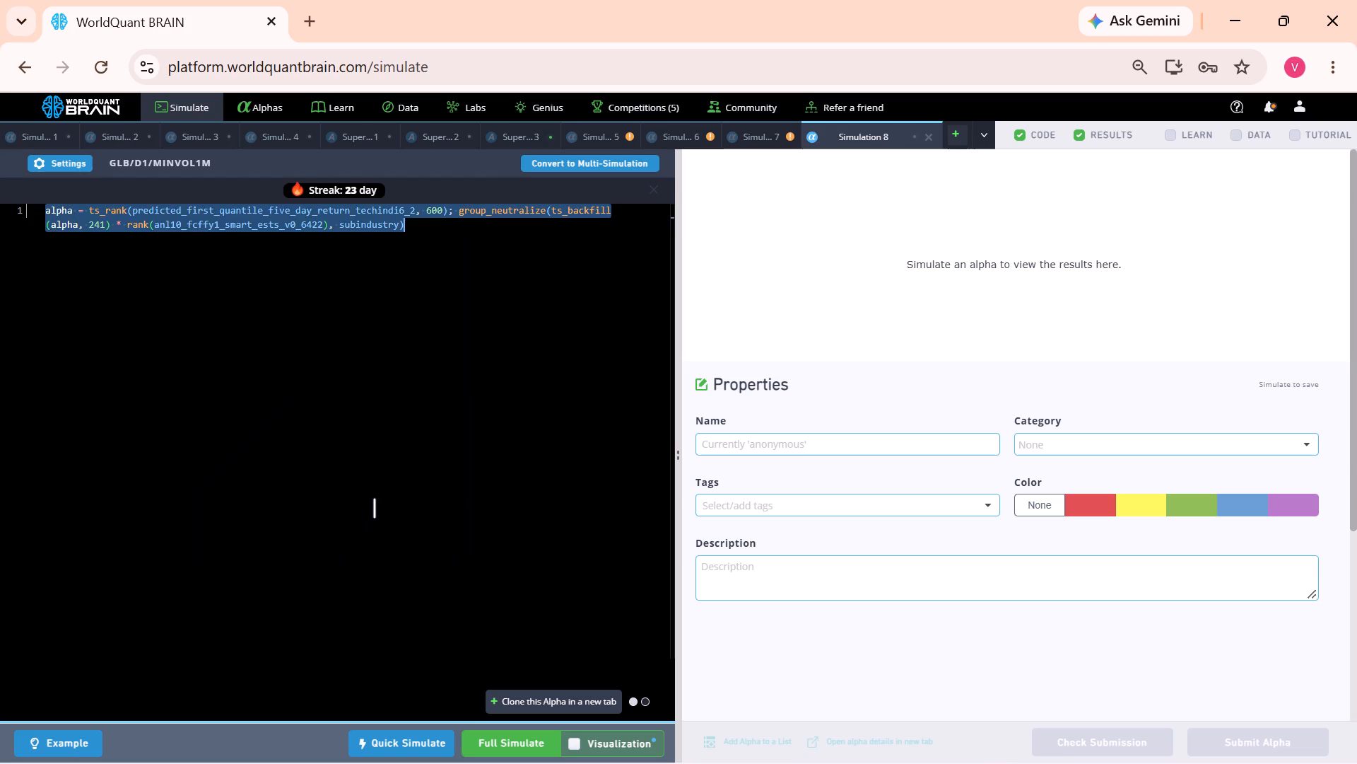
{"action": "key", "text": "BackSpace"}
{"action": "key", "text": "ctrl+v"}
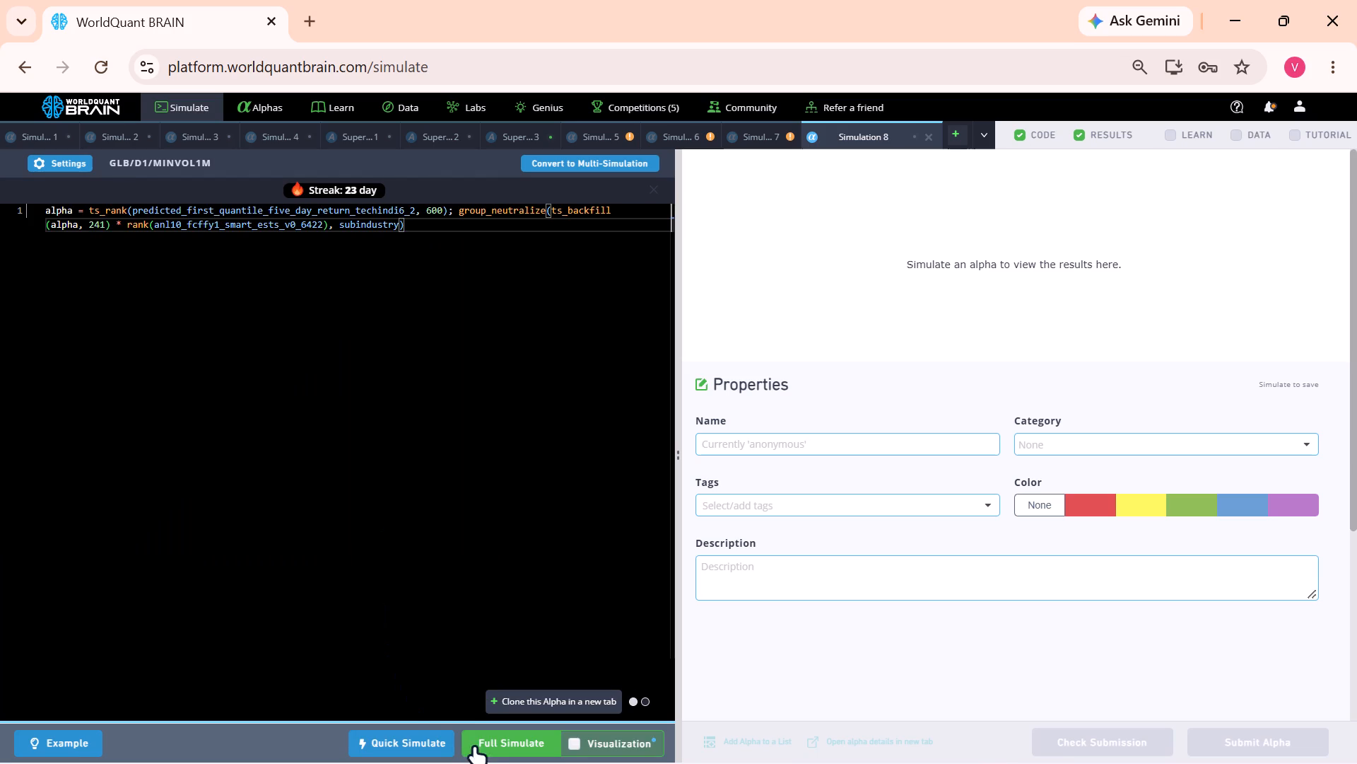
{"action": "left_click", "coordinate": [490, 740]}
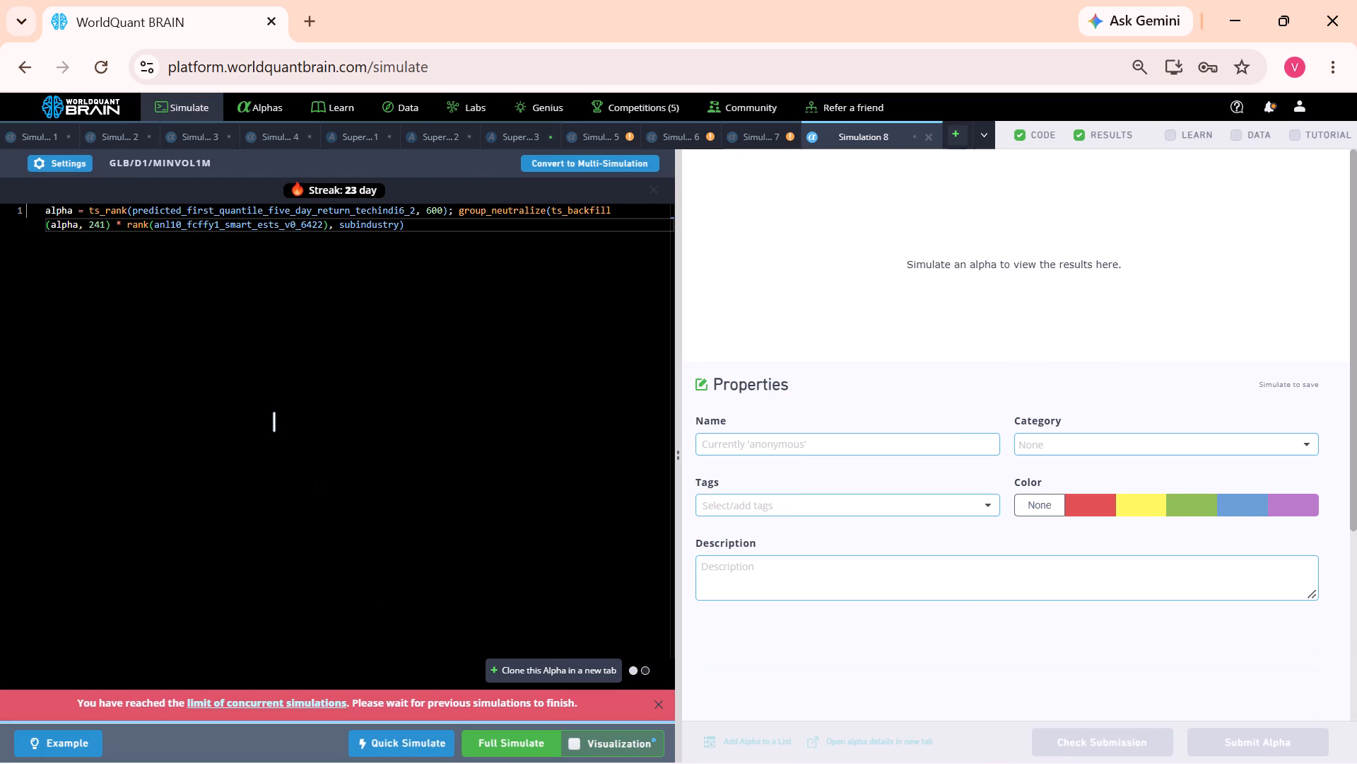
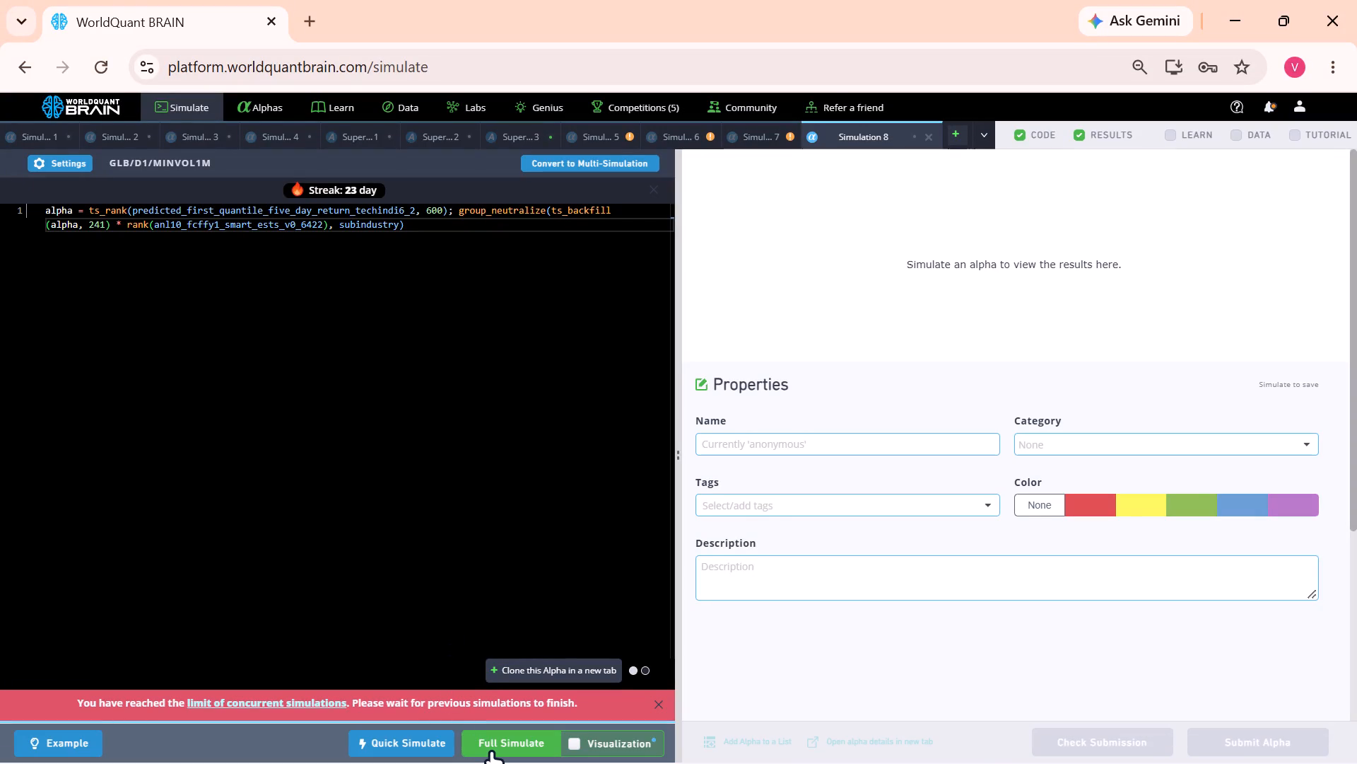
Retry the full simulation of the pasted alpha expression with the GLB/D1/MINVOL1M settings.
{"action": "left_click", "coordinate": [487, 741]}
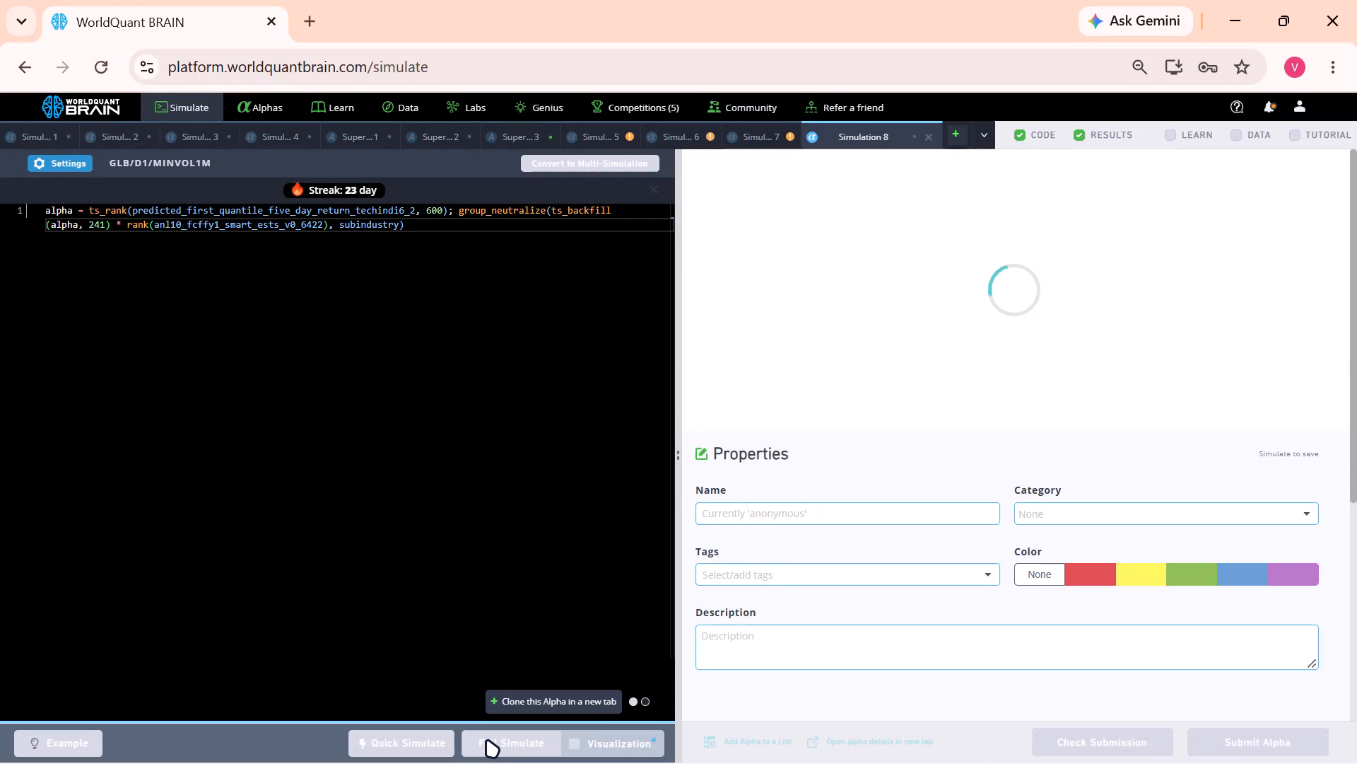
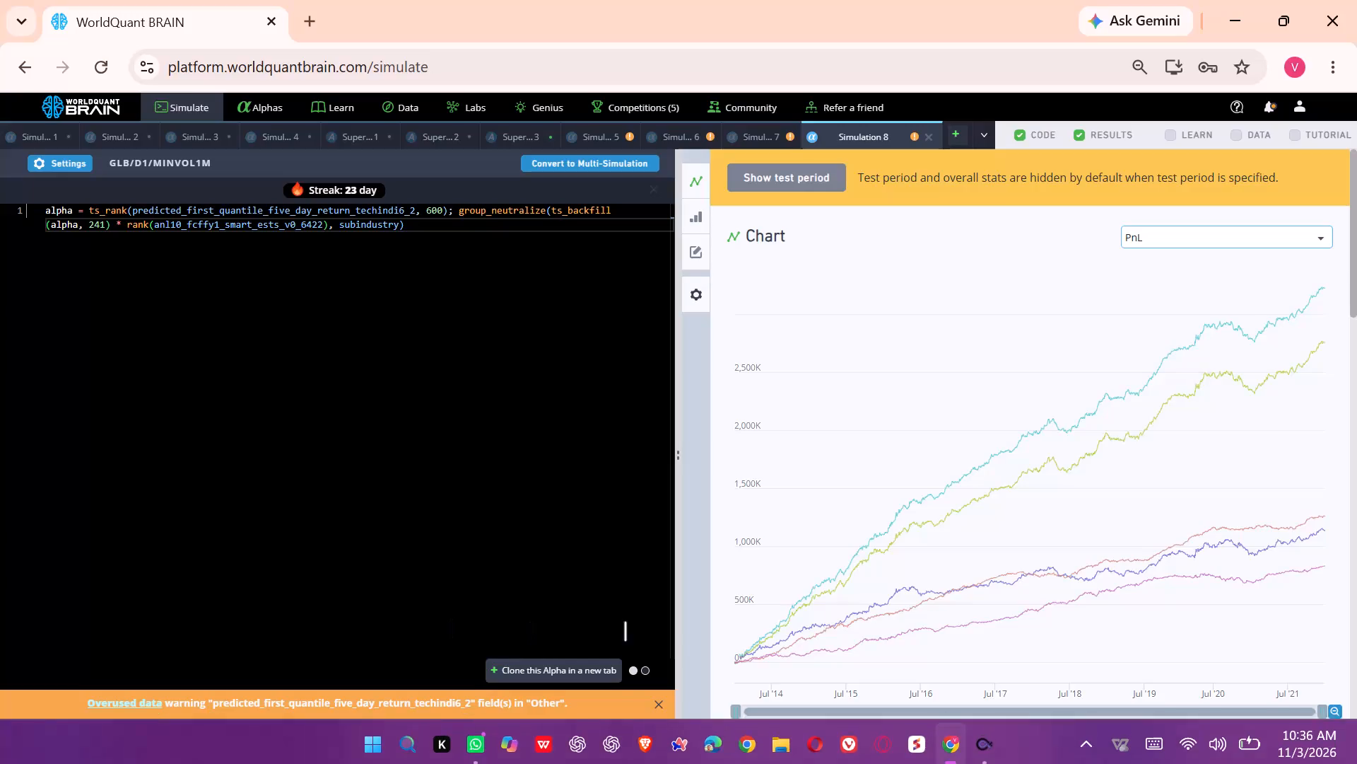
Show the test period for the simulated alpha and review its summary statistics for the IS period.
{"action": "left_click", "coordinate": [1083, 745]}
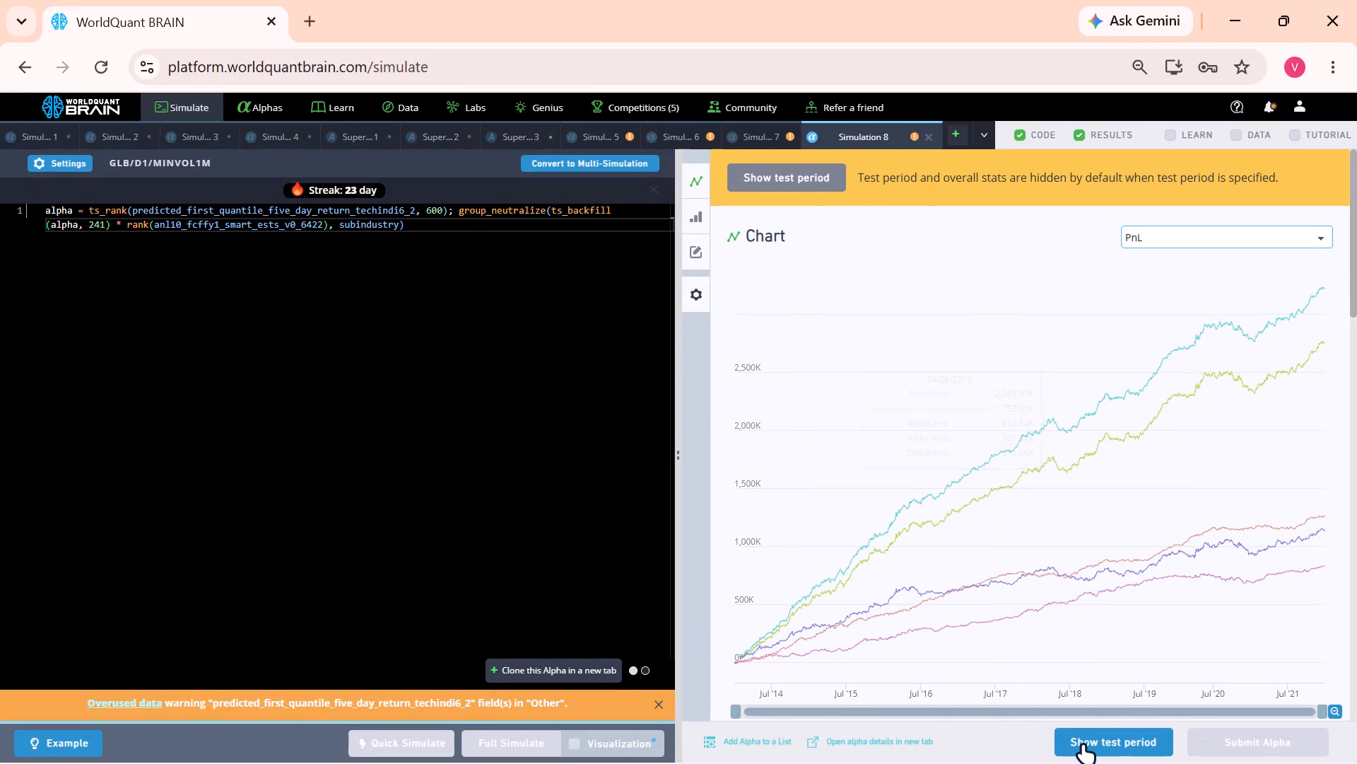
{"action": "scroll", "coordinate": [1052, 581], "scroll_direction": "down", "scroll_amount": 2}
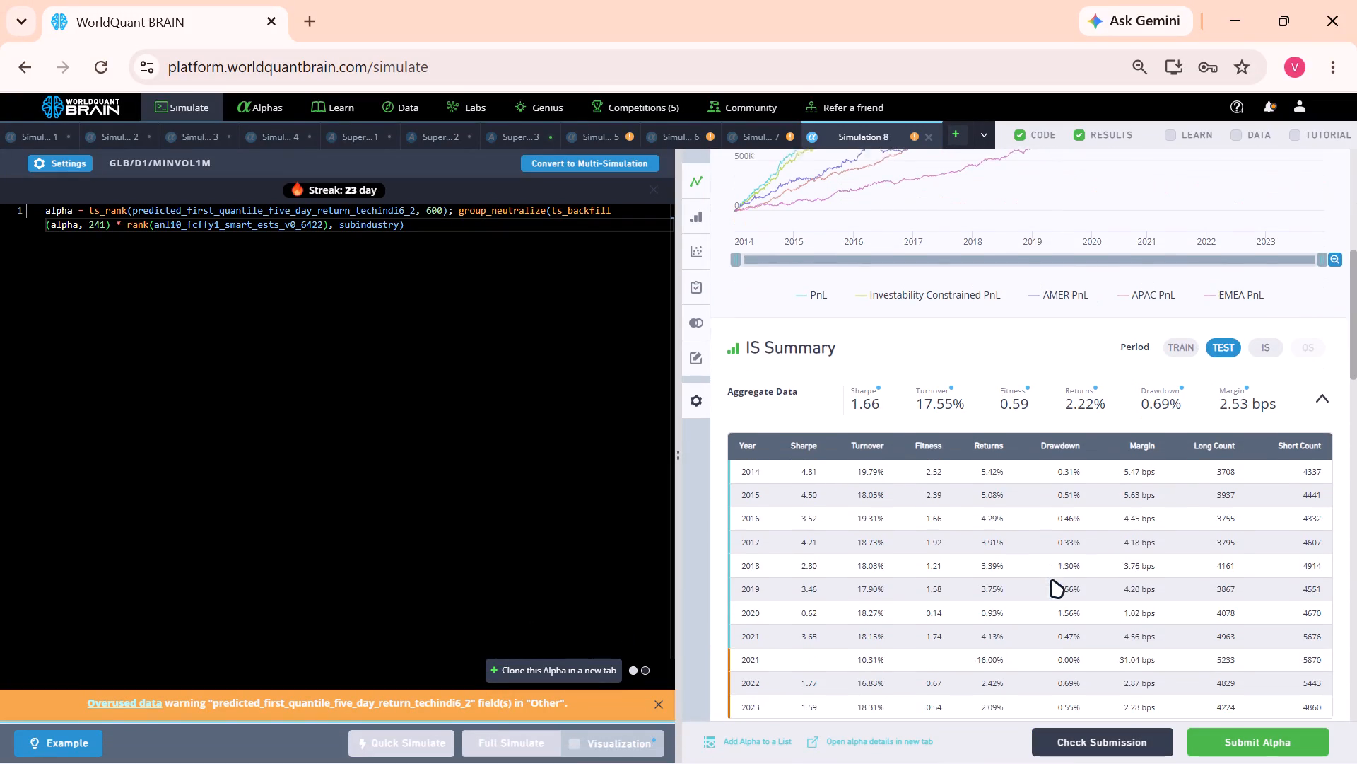
{"action": "scroll", "coordinate": [1052, 581], "scroll_direction": "down", "scroll_amount": 1}
{"action": "left_click", "coordinate": [1259, 349]}
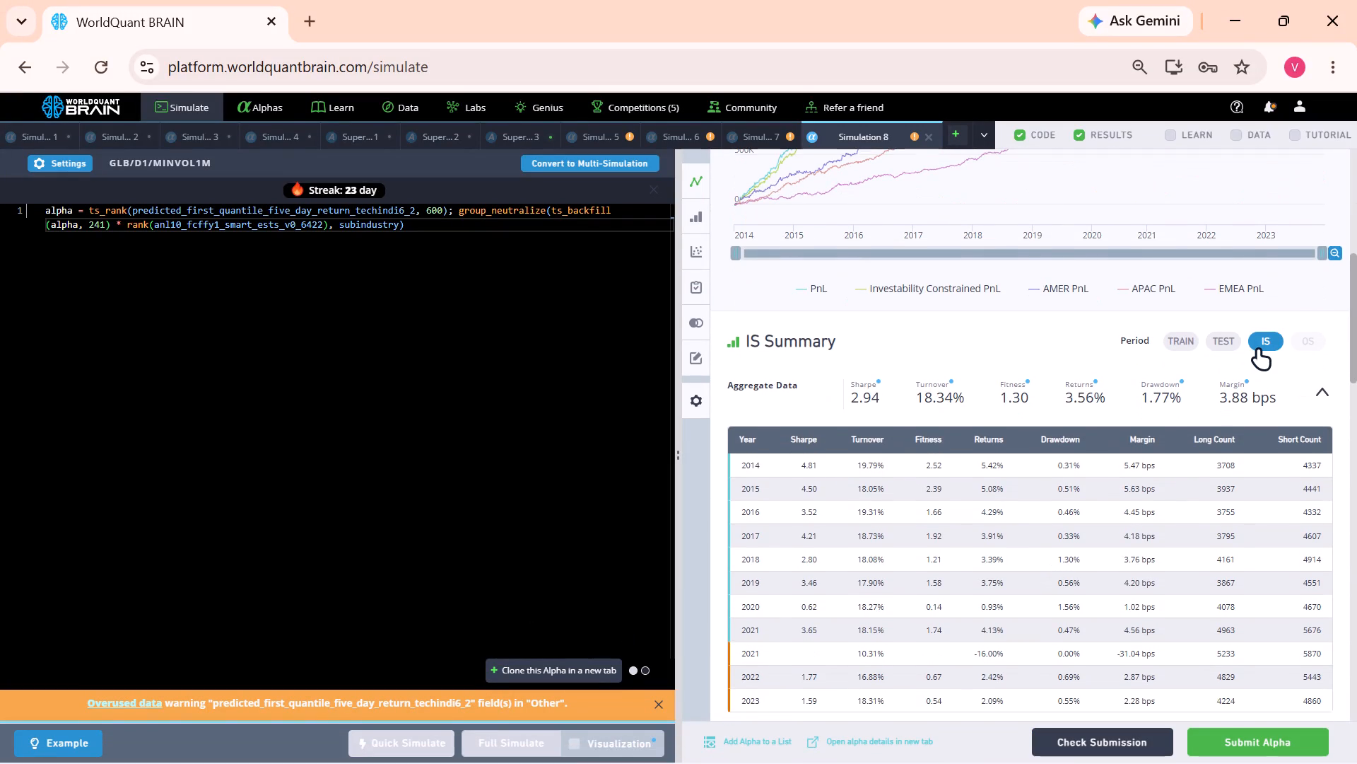
{"action": "scroll", "coordinate": [1117, 438], "scroll_direction": "down", "scroll_amount": 7}
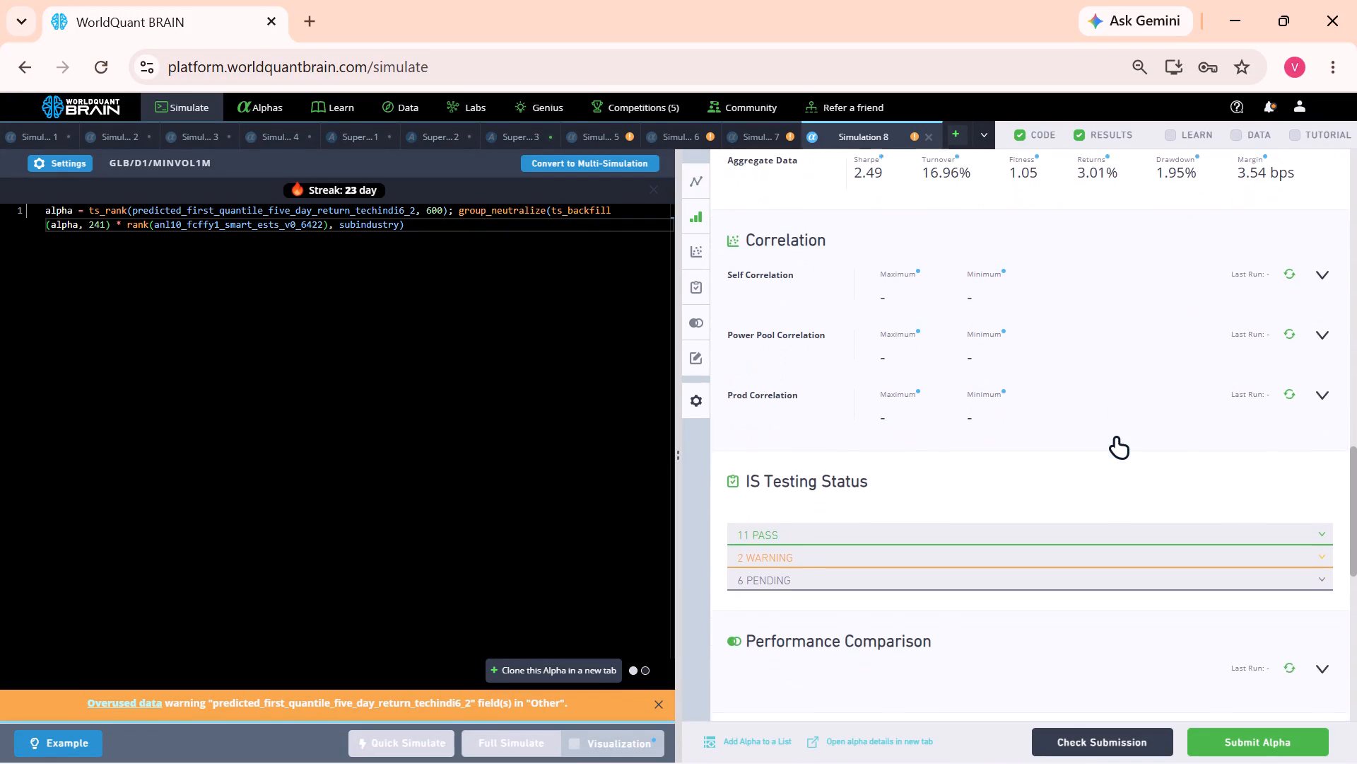
Run the Prod Correlation and Power Pool Correlation checks on the simulated alpha.
{"action": "scroll", "coordinate": [1117, 438], "scroll_direction": "down", "scroll_amount": 1}
{"action": "left_click", "coordinate": [1291, 393]}
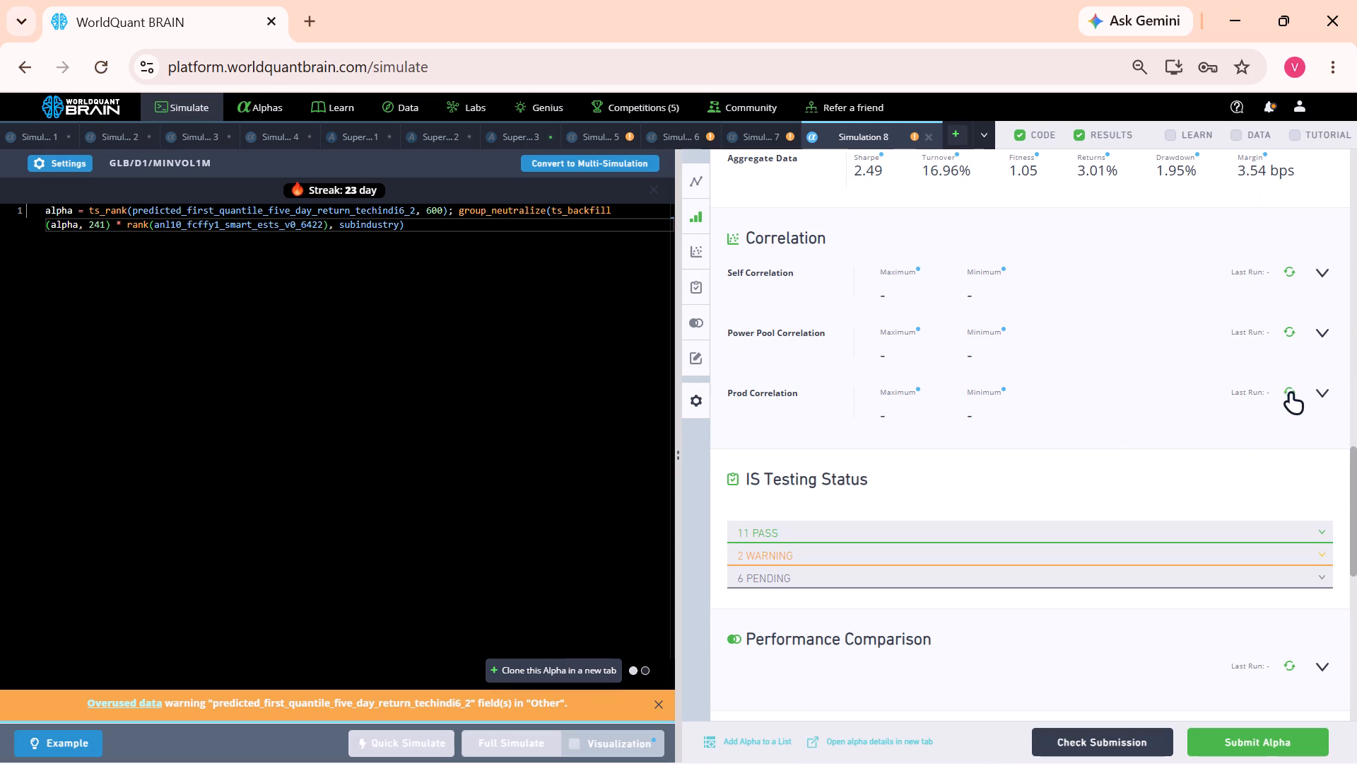
{"action": "left_click", "coordinate": [1295, 334]}
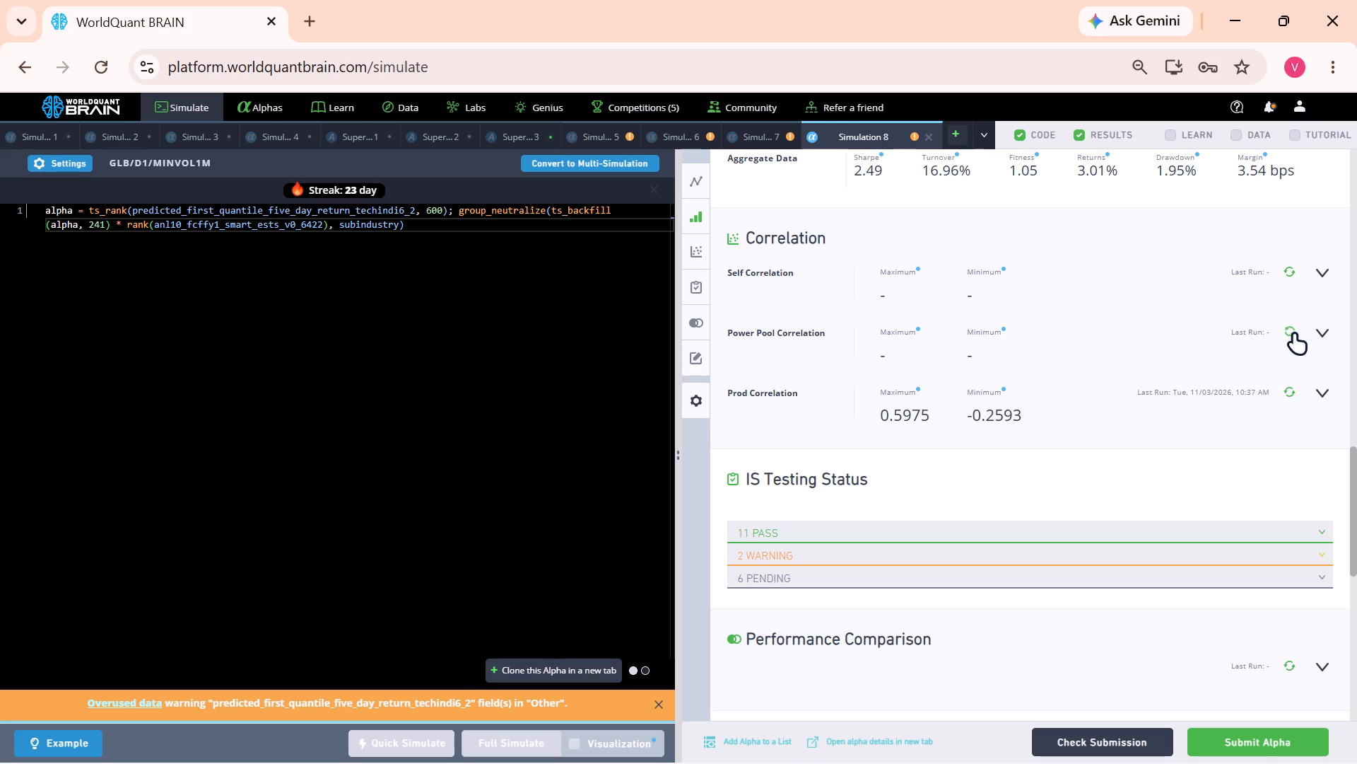
Examine the alpha's Power Pool description requirement and check Simulation 2 and Simulation 1 for a reusable description.
{"action": "scroll", "coordinate": [1202, 485], "scroll_direction": "down", "scroll_amount": 3}
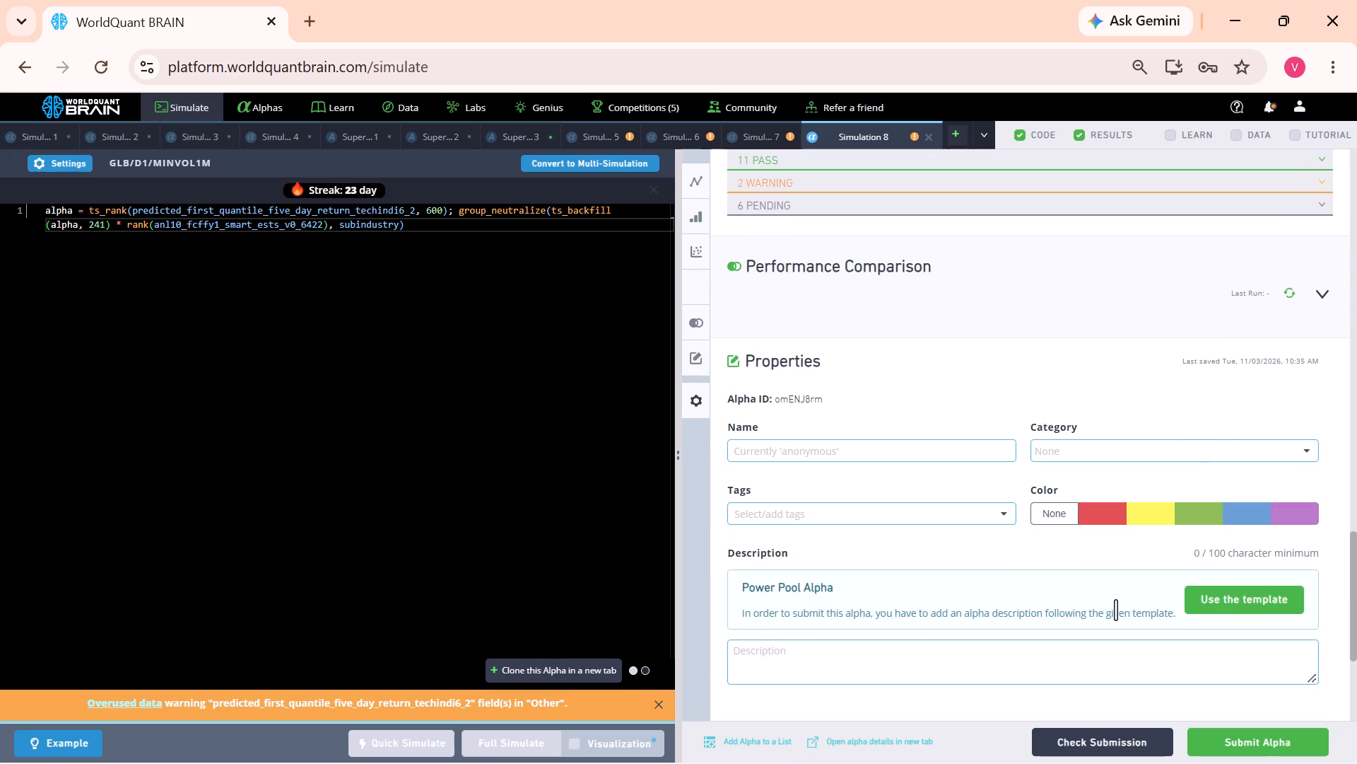
{"action": "scroll", "coordinate": [1116, 610], "scroll_direction": "down", "scroll_amount": 2}
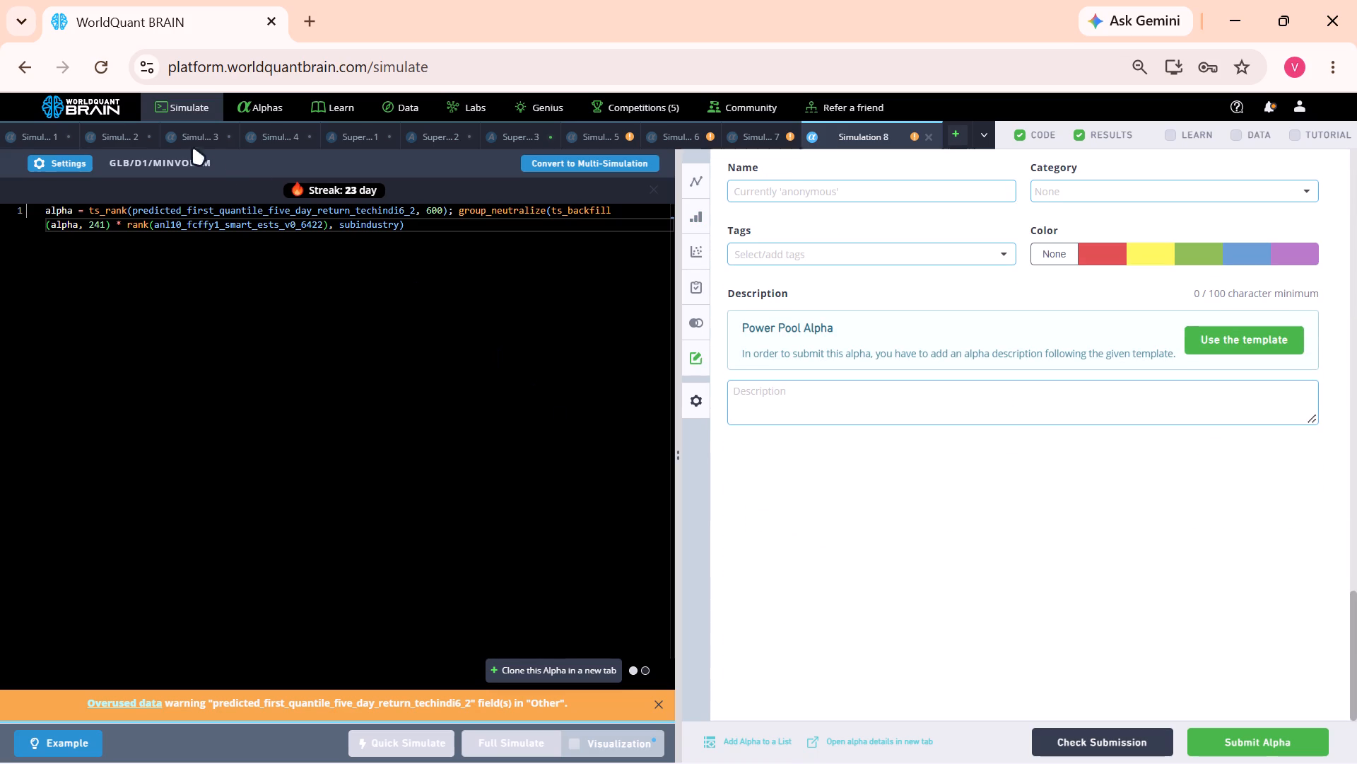
{"action": "left_click", "coordinate": [130, 140]}
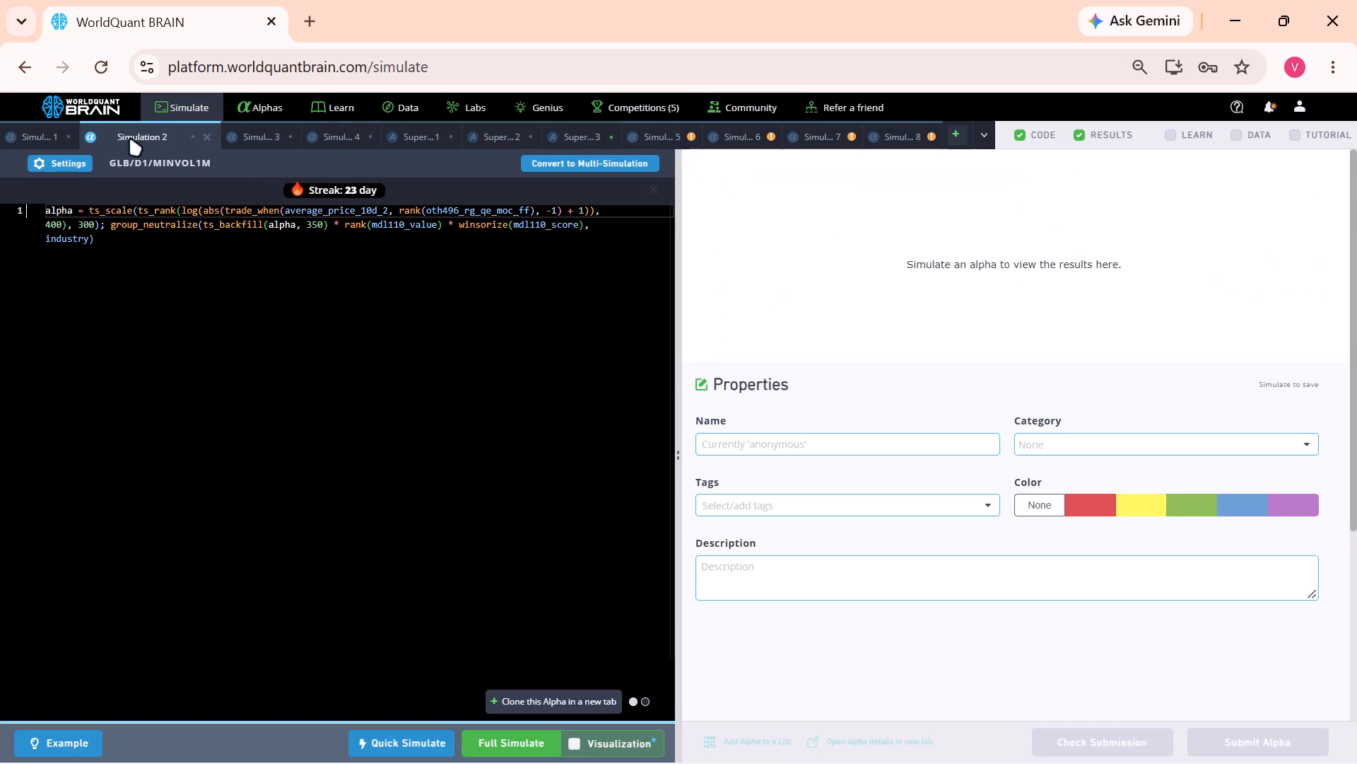
{"action": "scroll", "coordinate": [893, 472], "scroll_direction": "down", "scroll_amount": 3}
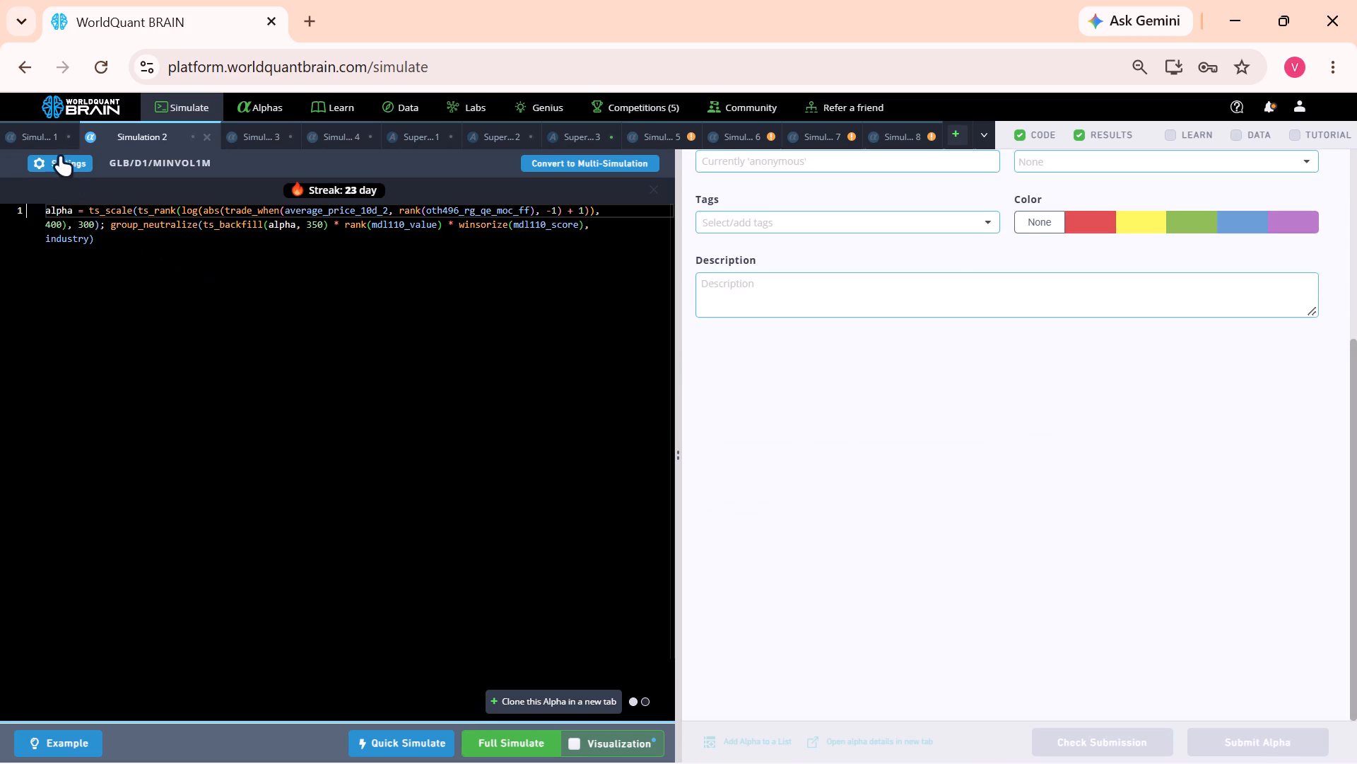
{"action": "left_click", "coordinate": [46, 135]}
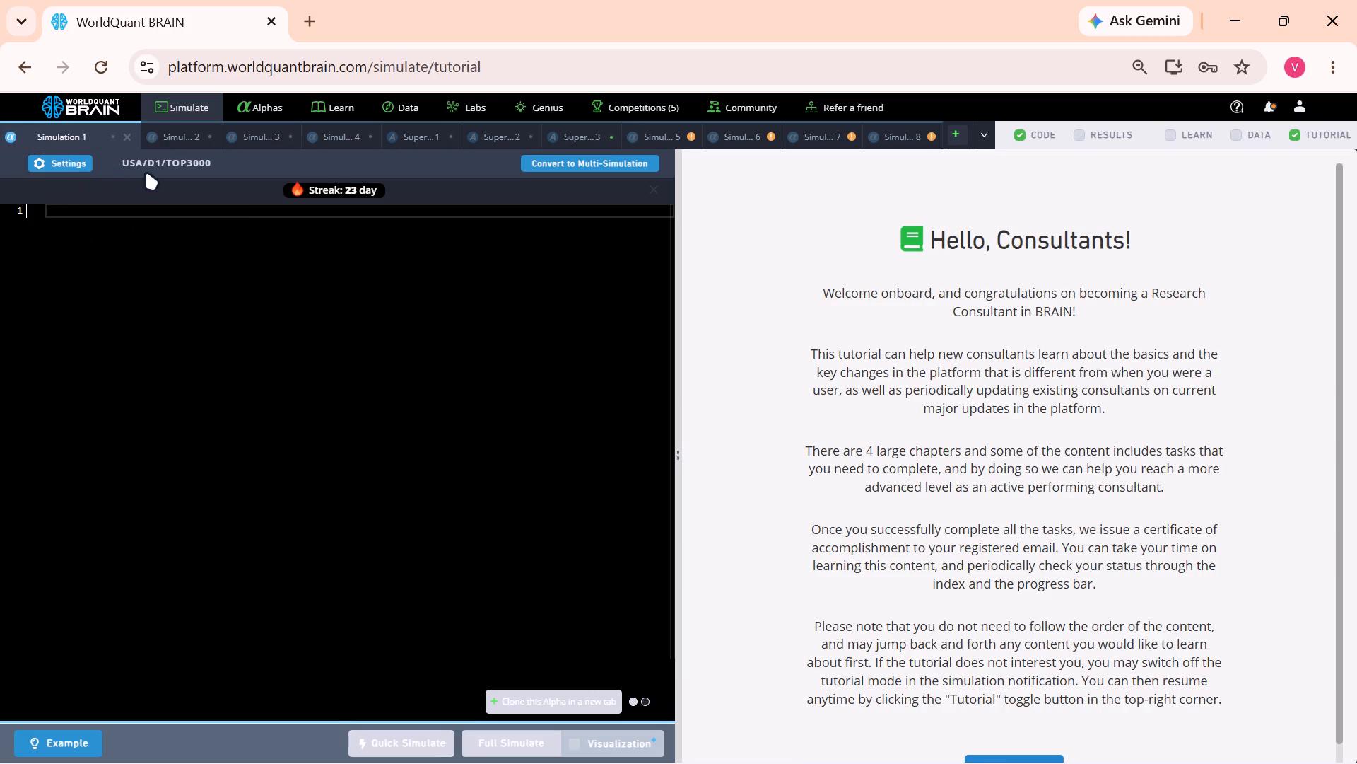
{"action": "left_click", "coordinate": [163, 132]}
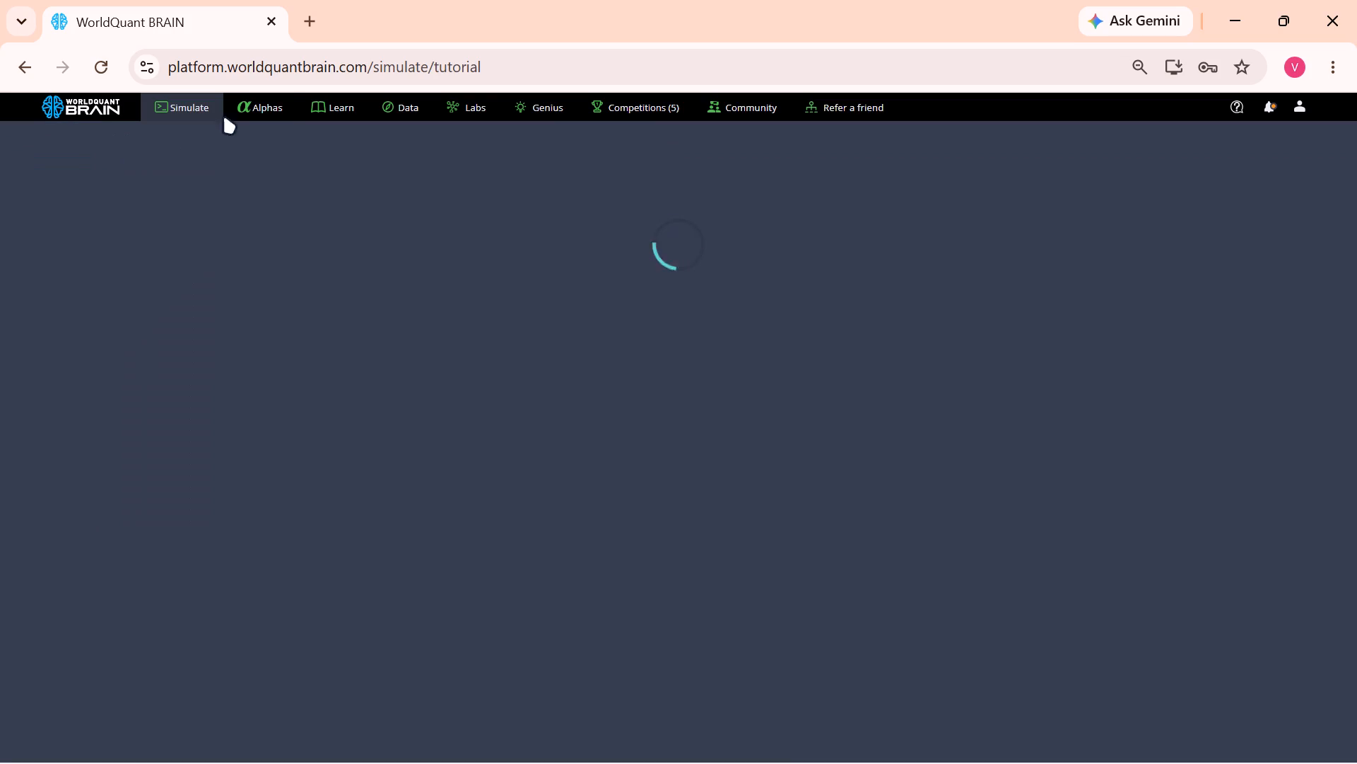
Open the submitted alphas list and look through the properties of kqEQwA2P, LLVA09V9 and 3qQwd196 for a reusable description.
{"action": "left_click", "coordinate": [259, 105]}
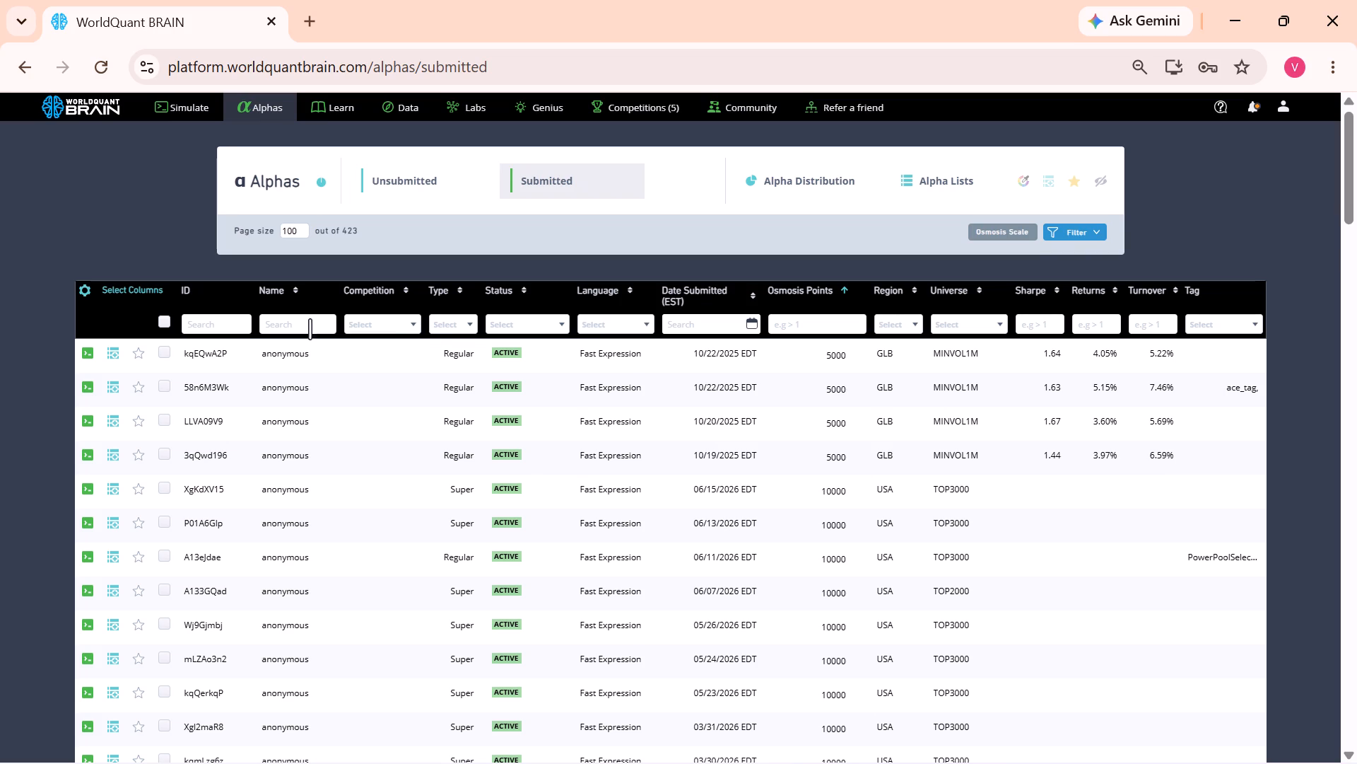
{"action": "left_click", "coordinate": [552, 347]}
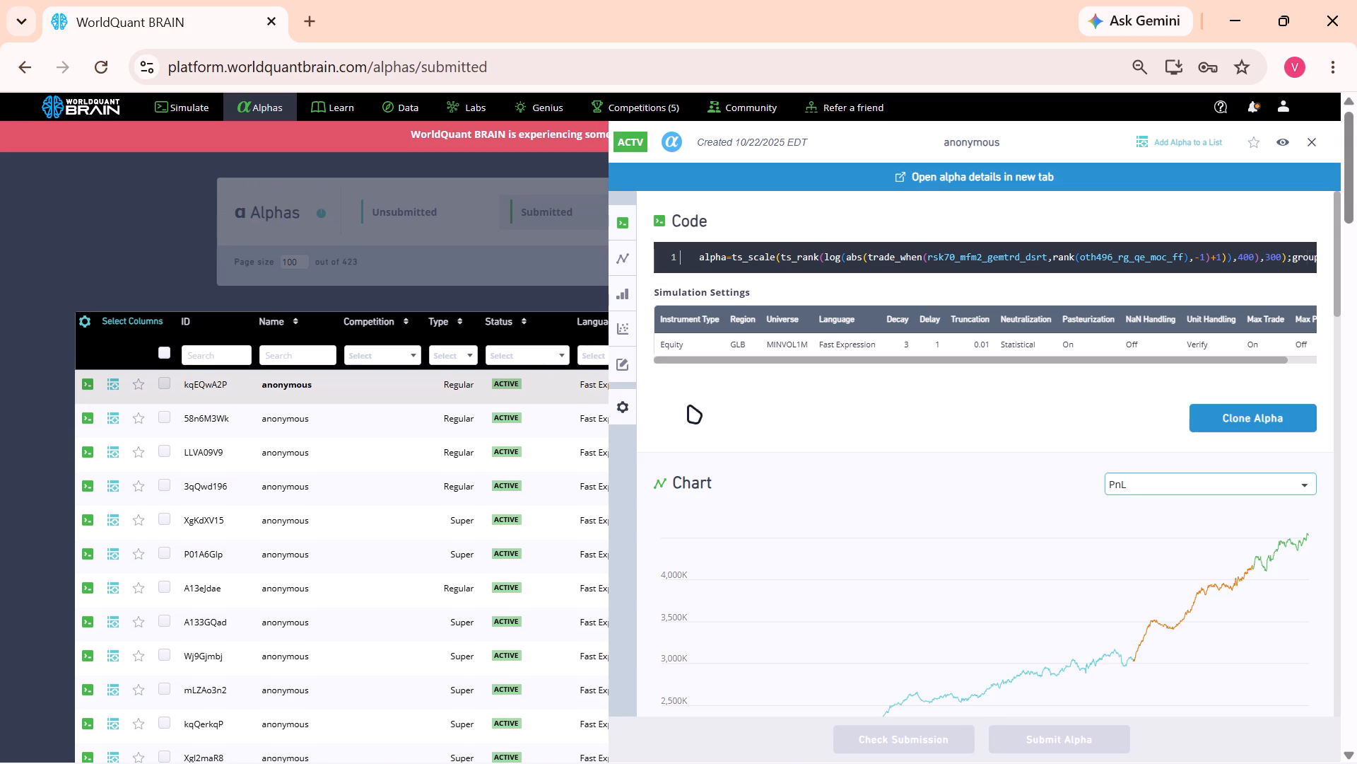
{"action": "scroll", "coordinate": [850, 487], "scroll_direction": "down", "scroll_amount": 9}
{"action": "scroll", "coordinate": [850, 487], "scroll_direction": "up", "scroll_amount": 1}
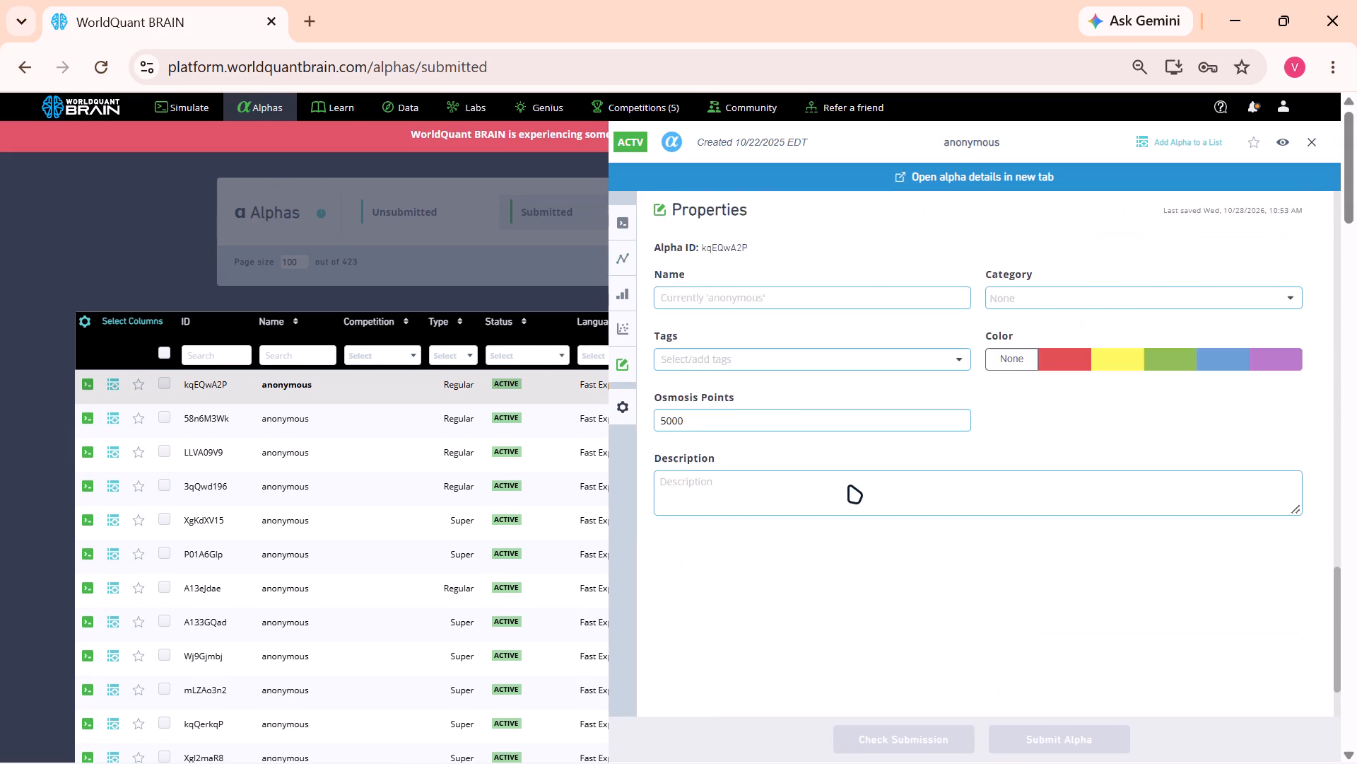
{"action": "scroll", "coordinate": [850, 487], "scroll_direction": "up", "scroll_amount": 1}
{"action": "left_click", "coordinate": [537, 457]}
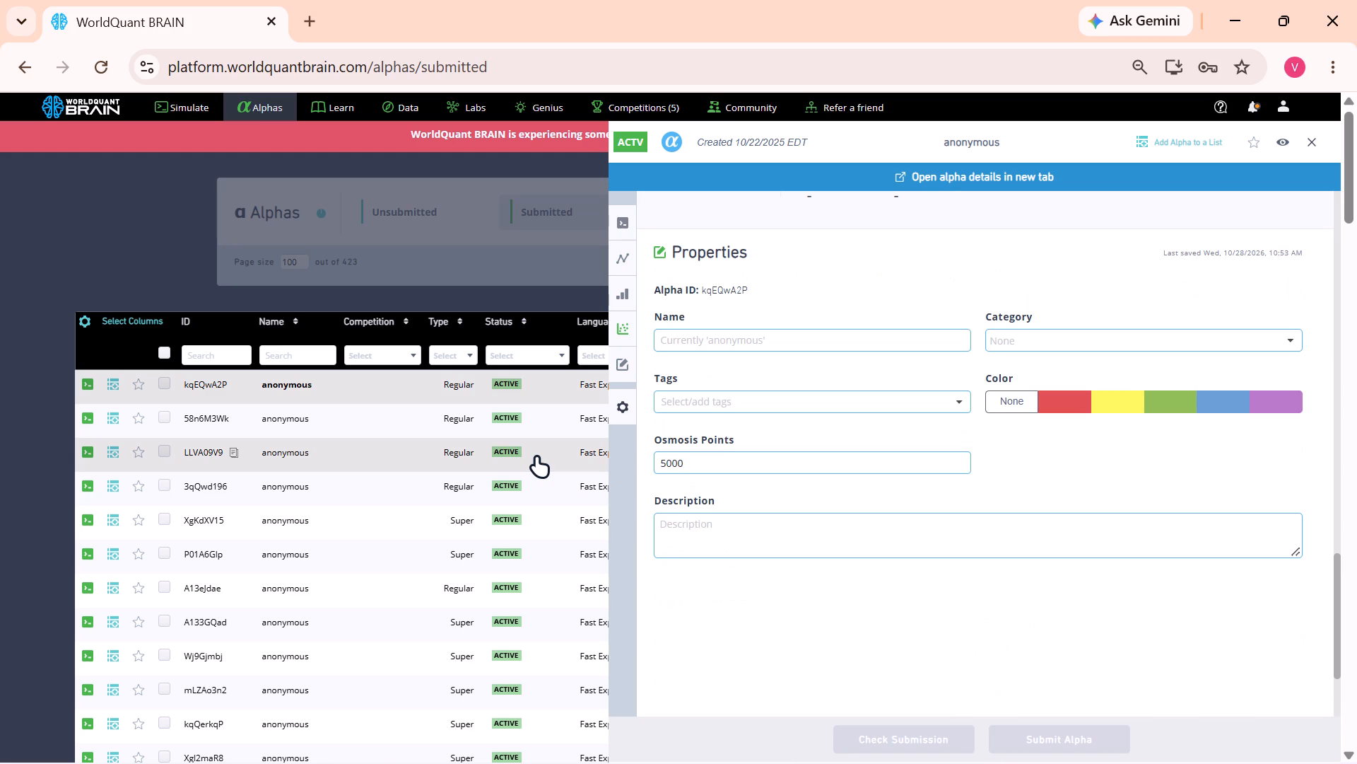
{"action": "left_click", "coordinate": [471, 490]}
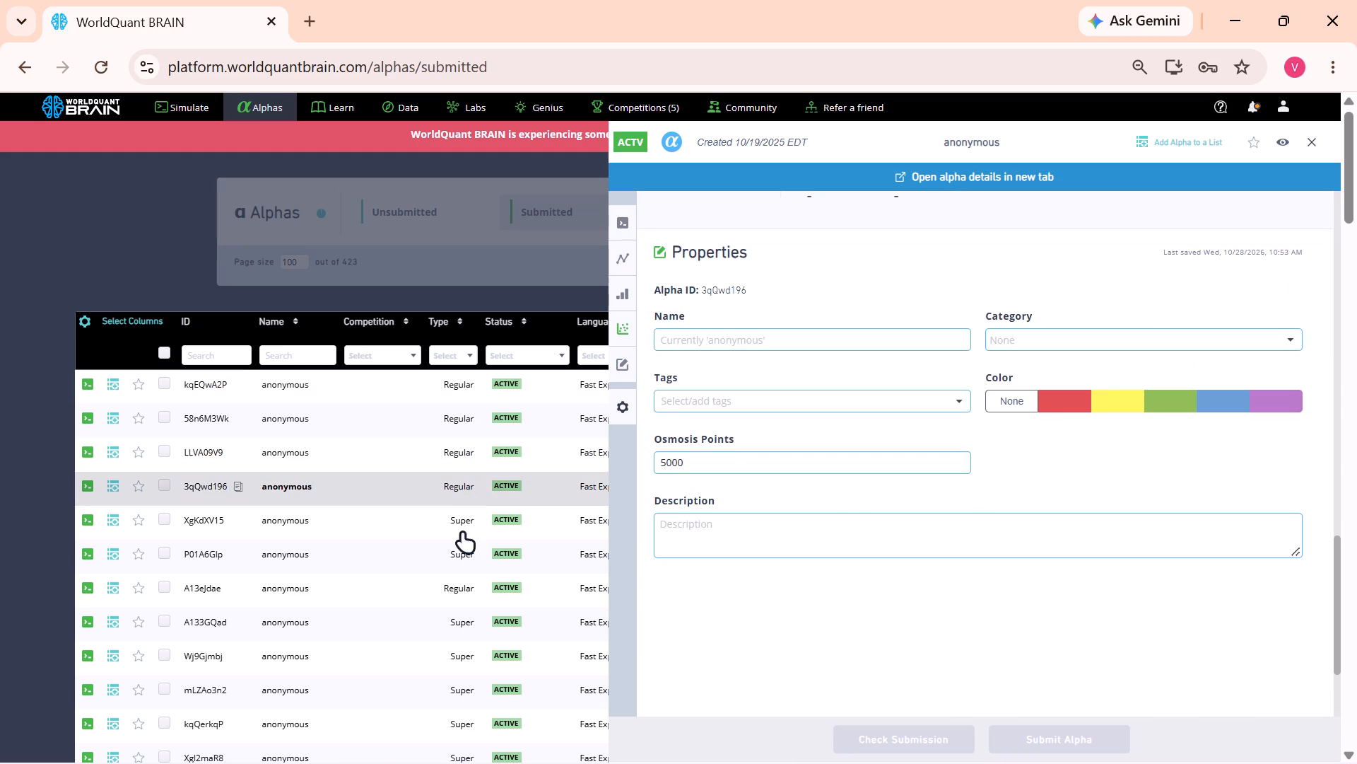
{"action": "left_click", "coordinate": [462, 562]}
Open submitted alpha A13eJdae and copy its entire Power Pool description.
{"action": "left_click", "coordinate": [461, 584]}
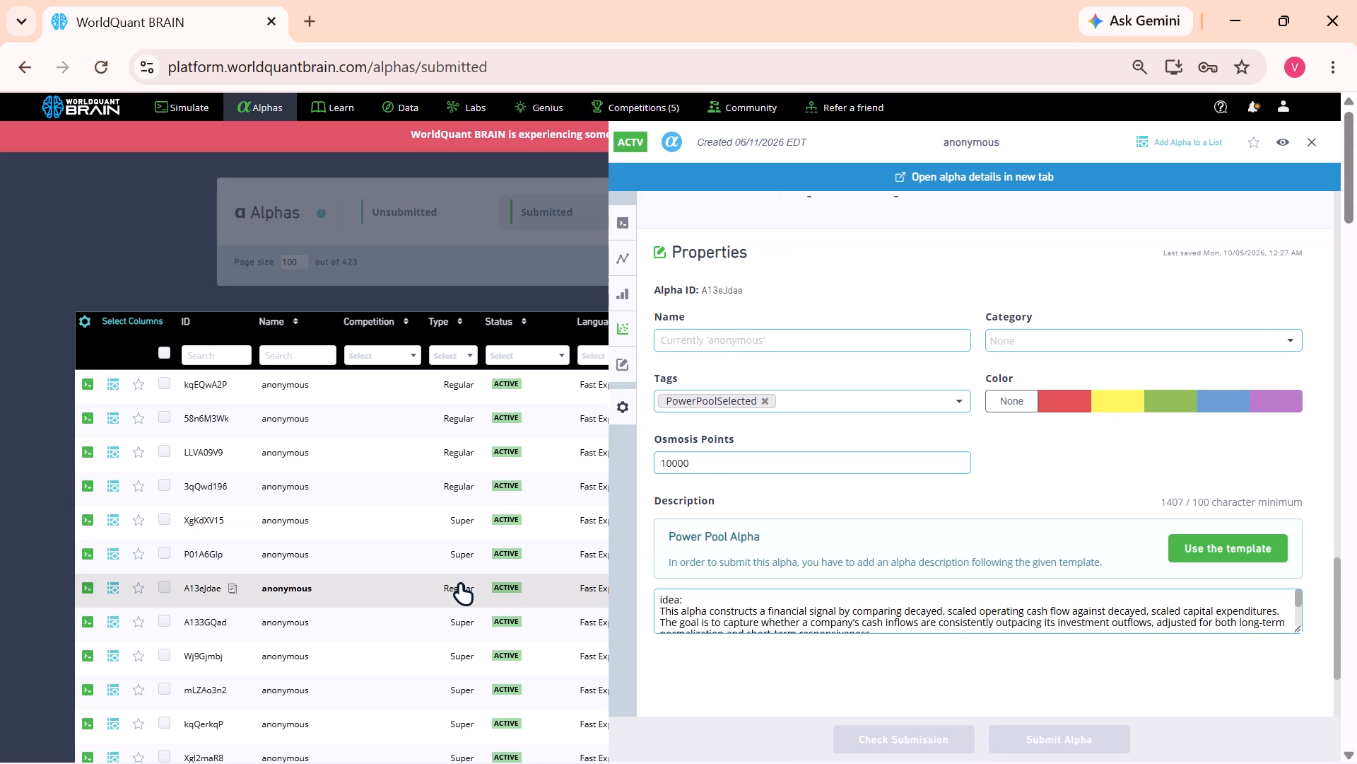
{"action": "left_click", "coordinate": [734, 608]}
{"action": "scroll", "coordinate": [742, 608], "scroll_direction": "down", "scroll_amount": 2}
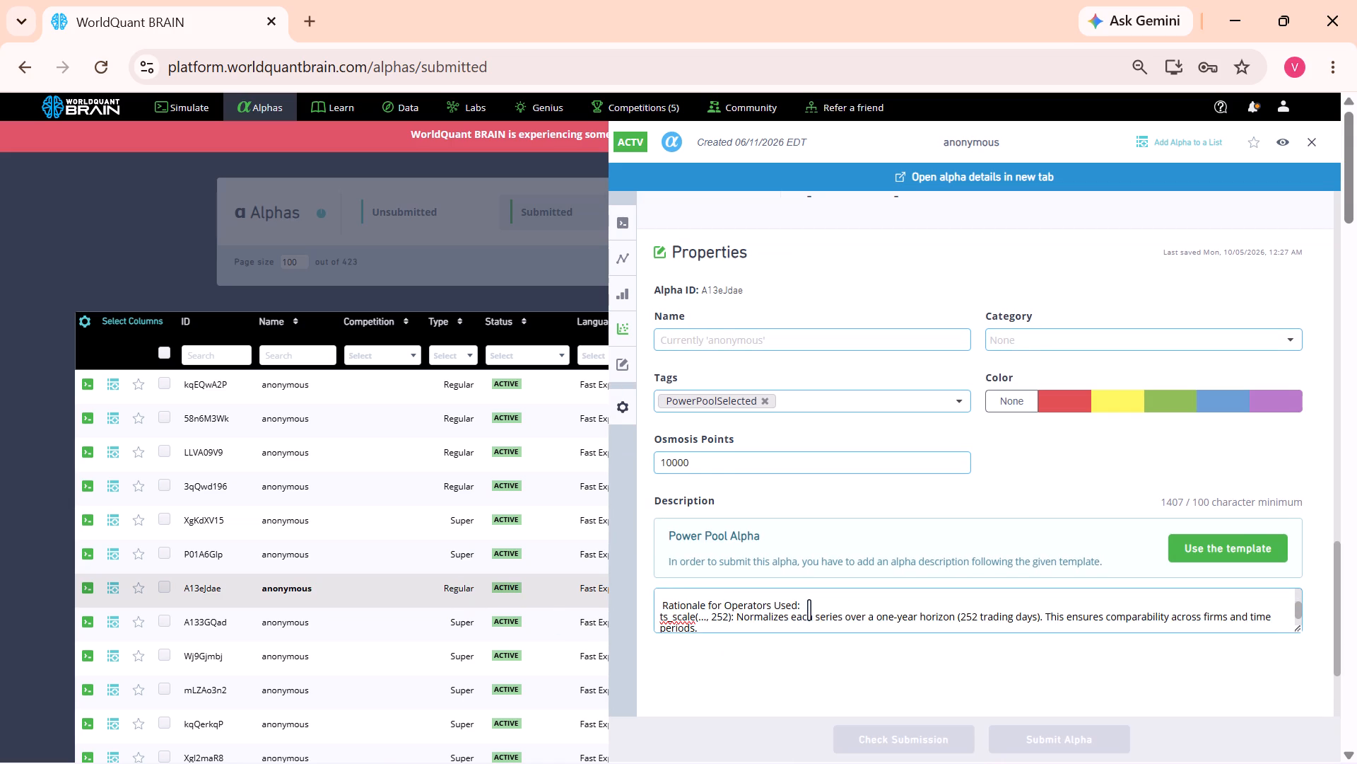
{"action": "triple_click", "coordinate": [809, 610]}
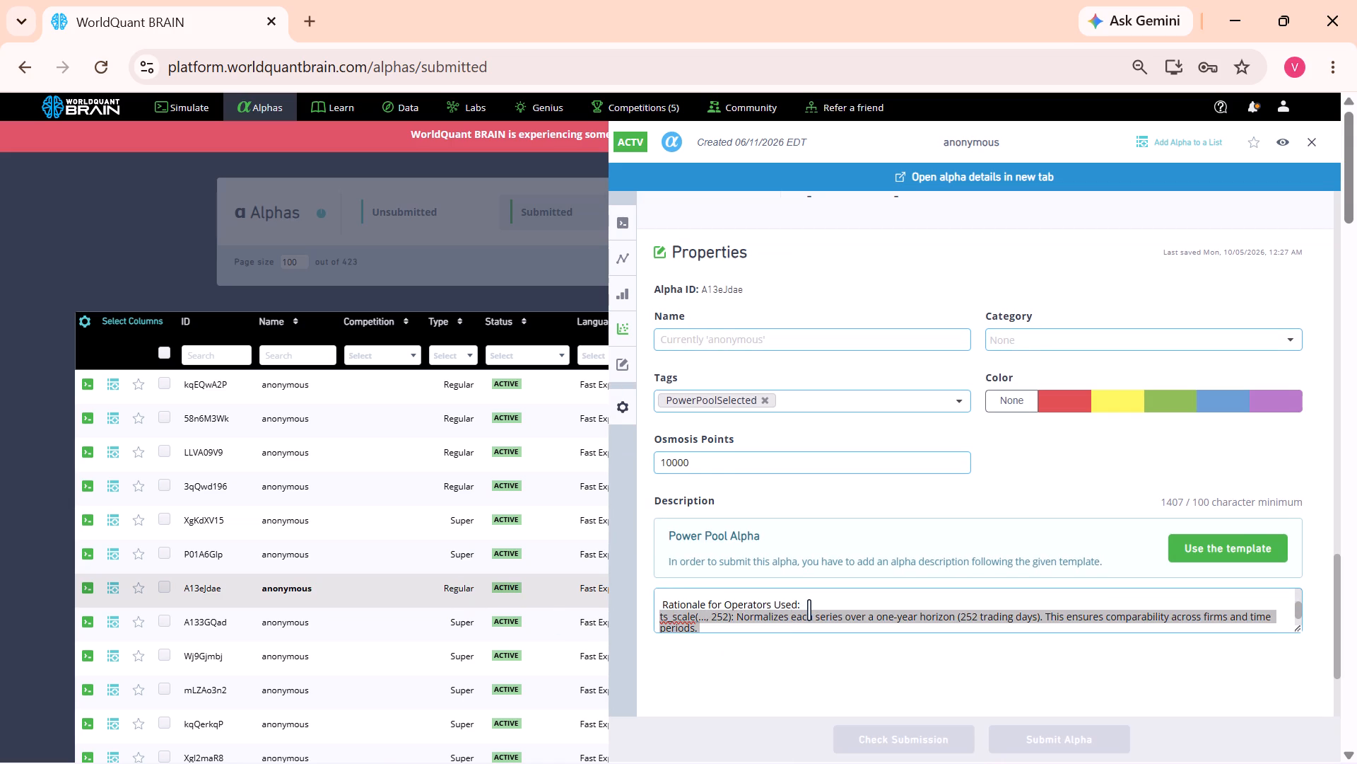
{"action": "key", "text": "ctrl+a"}
{"action": "key", "text": "ctrl+c"}
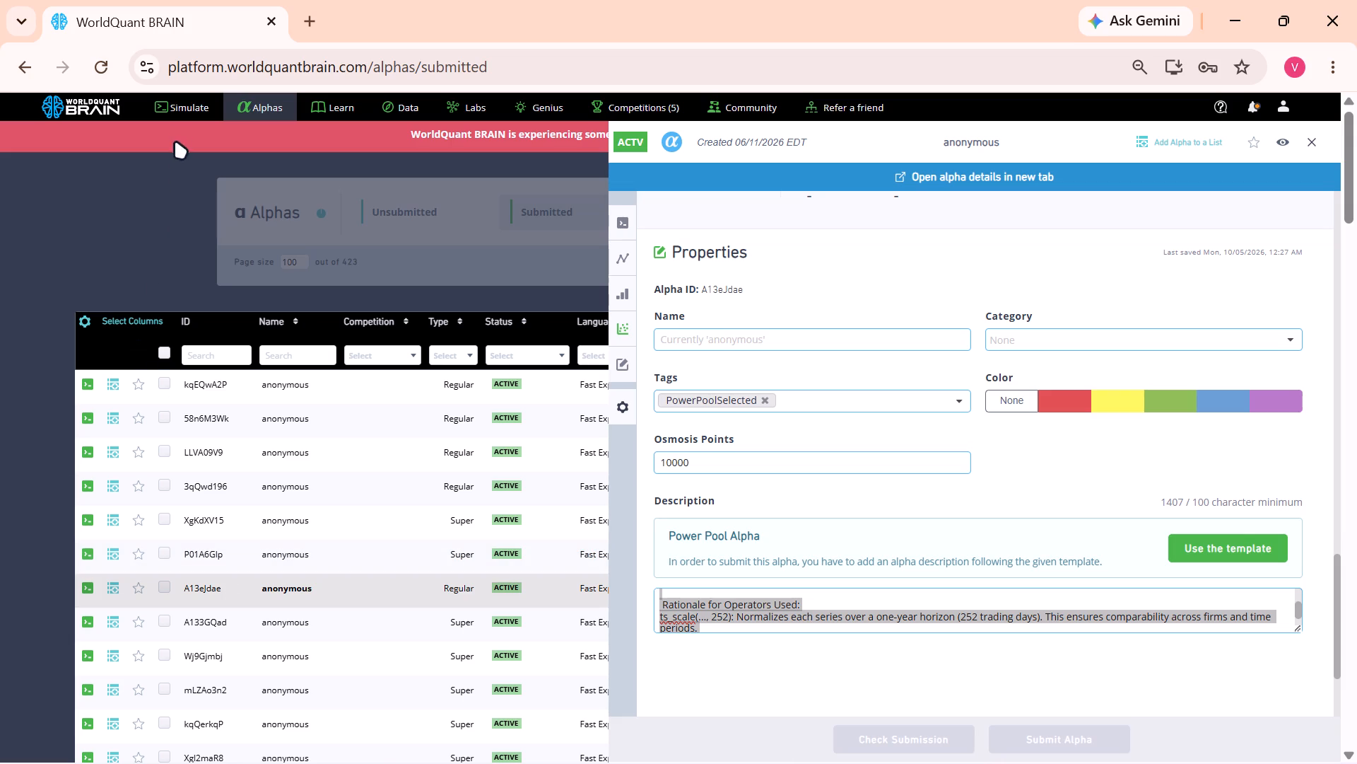
Return to Simulation 8 and paste the copied text into the alpha's Description.
{"action": "left_click", "coordinate": [177, 104]}
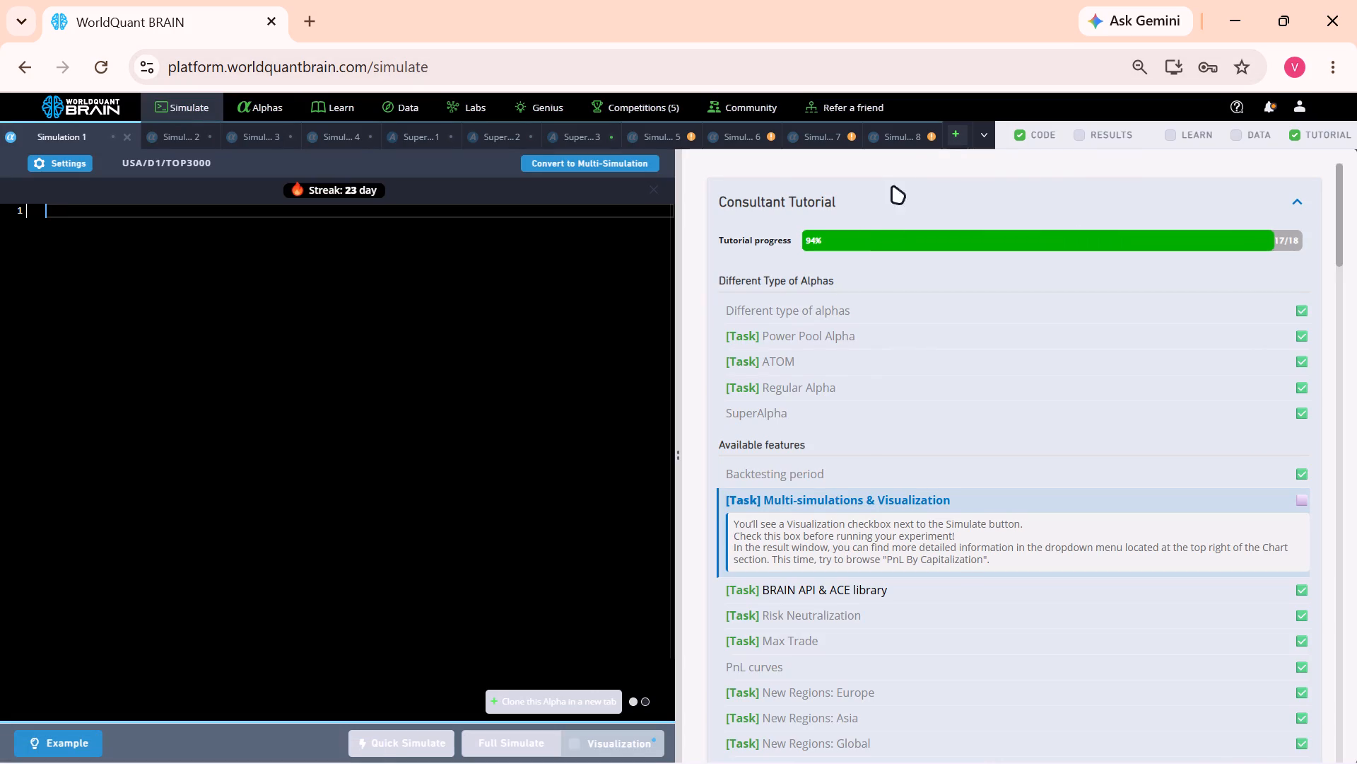
{"action": "left_click", "coordinate": [907, 137]}
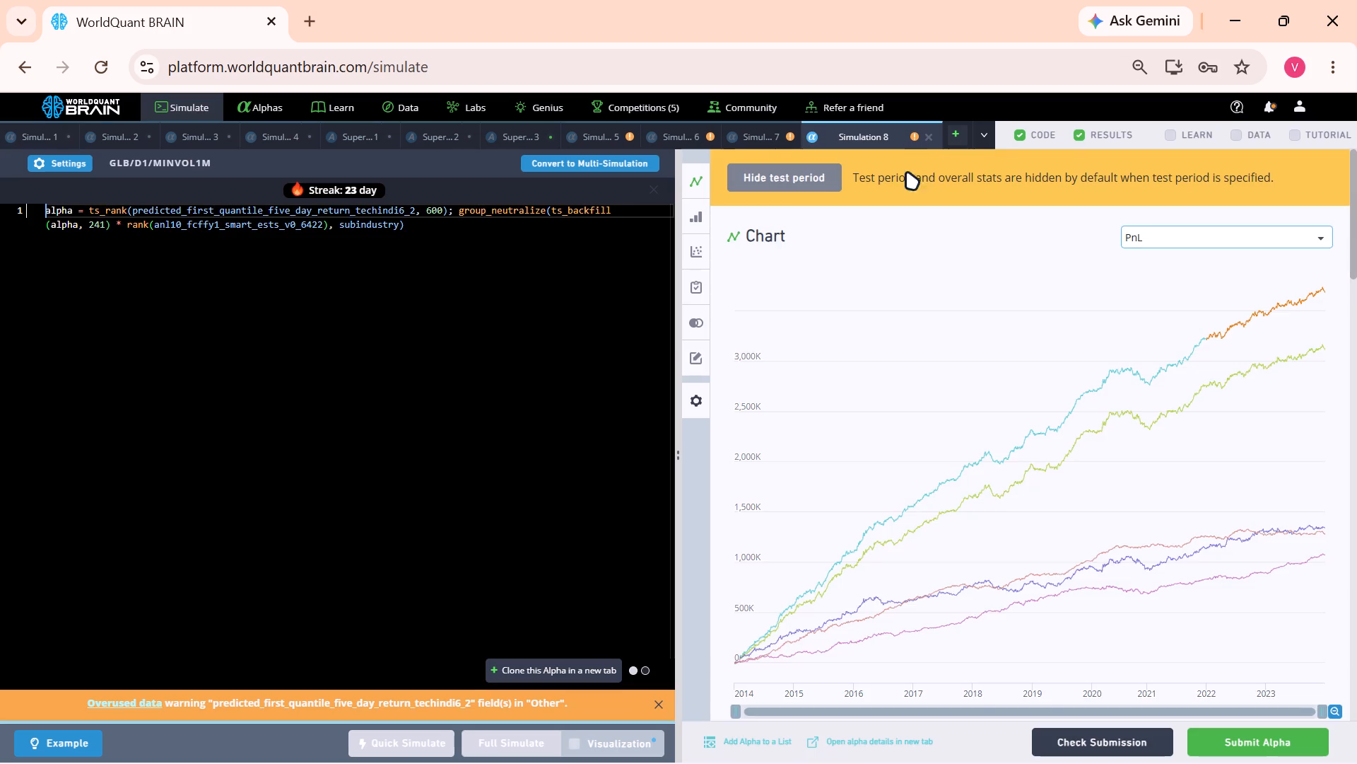
{"action": "scroll", "coordinate": [906, 415], "scroll_direction": "down", "scroll_amount": 10}
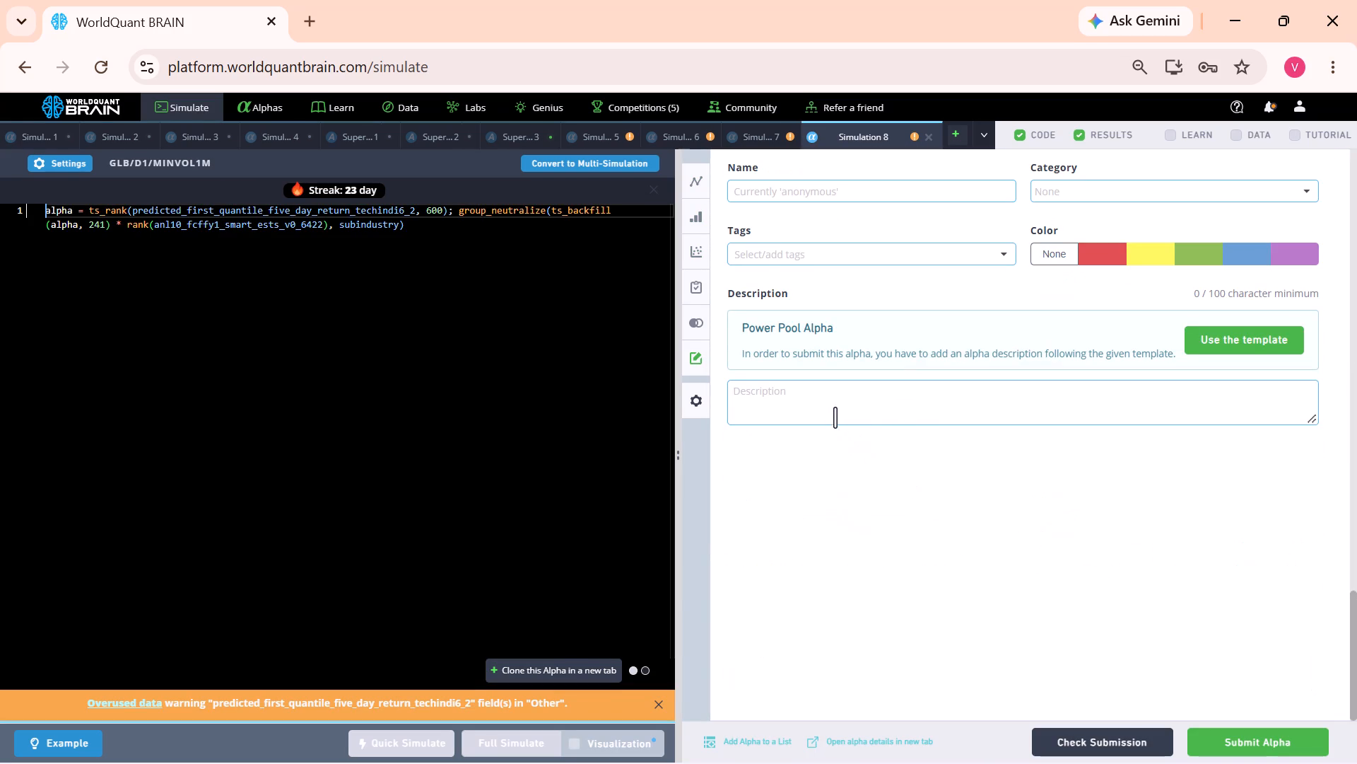
{"action": "left_click", "coordinate": [817, 397]}
{"action": "key", "text": "ctrl+v"}
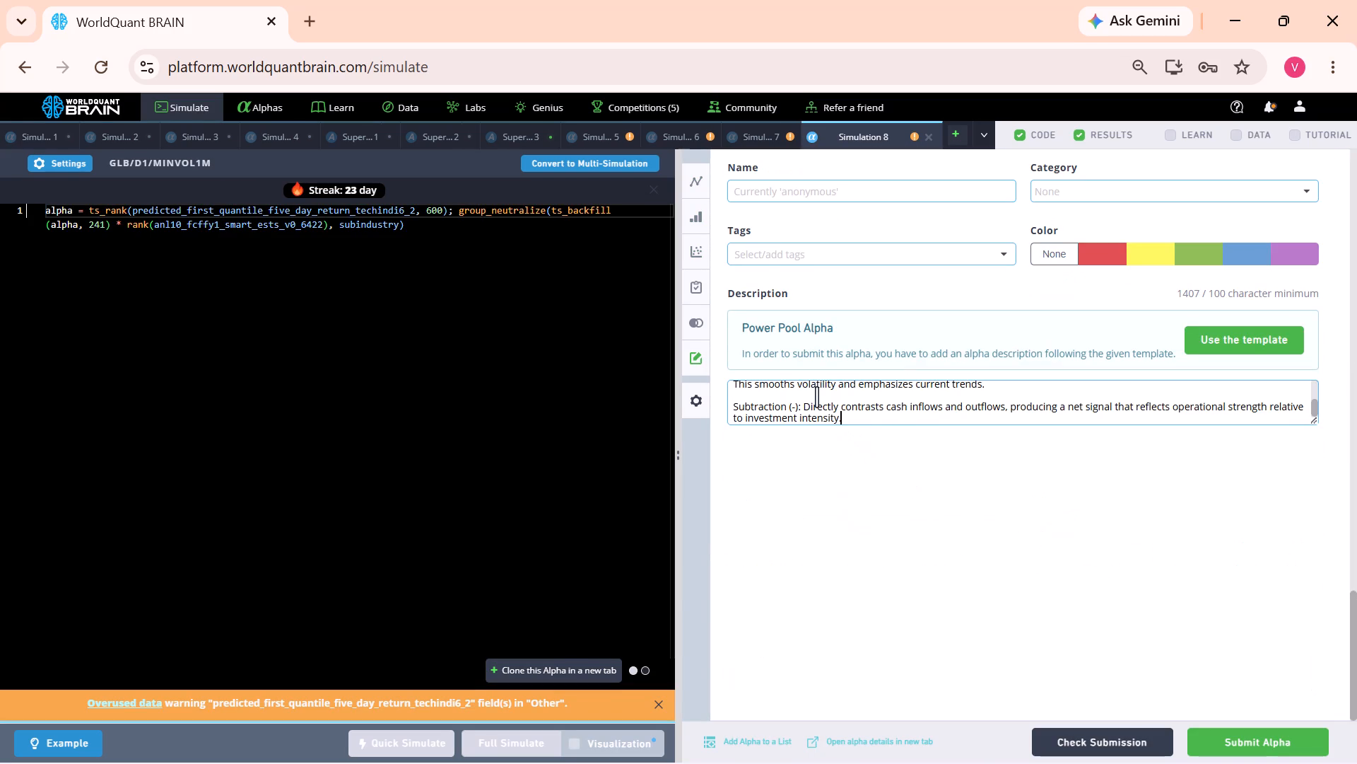
Submit the Simulation 8 alpha.
{"action": "left_click", "coordinate": [1206, 738]}
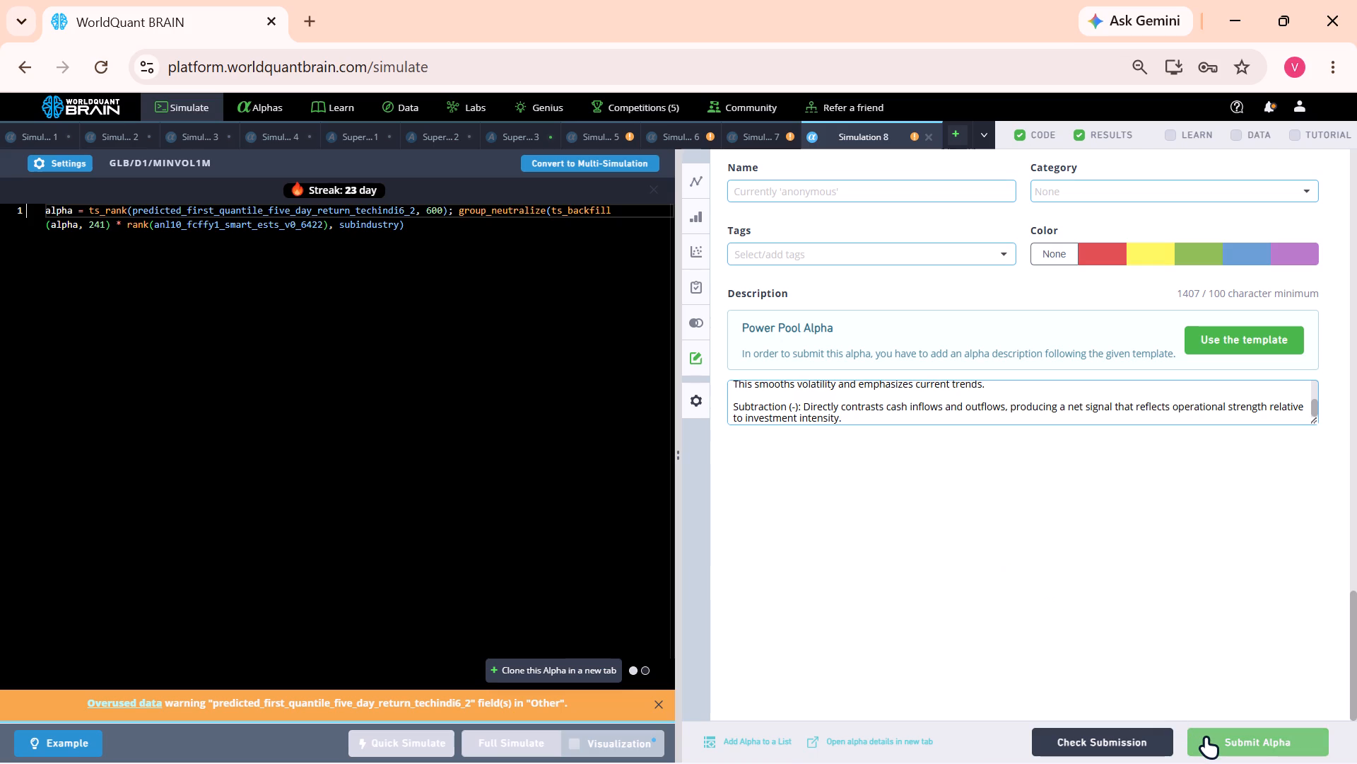
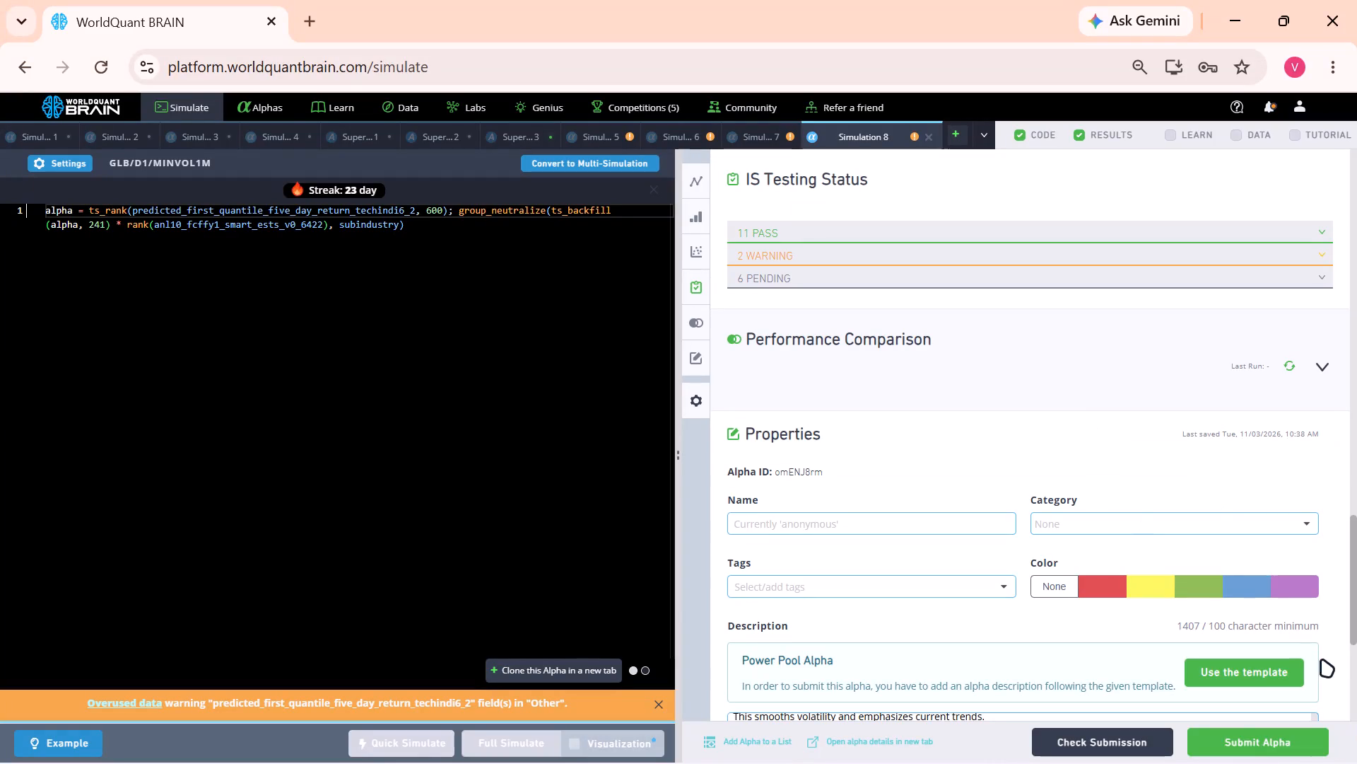
Try again to submit the Simulation 8 alpha omENJ8rm with the pasted description.
{"action": "left_click", "coordinate": [1262, 751]}
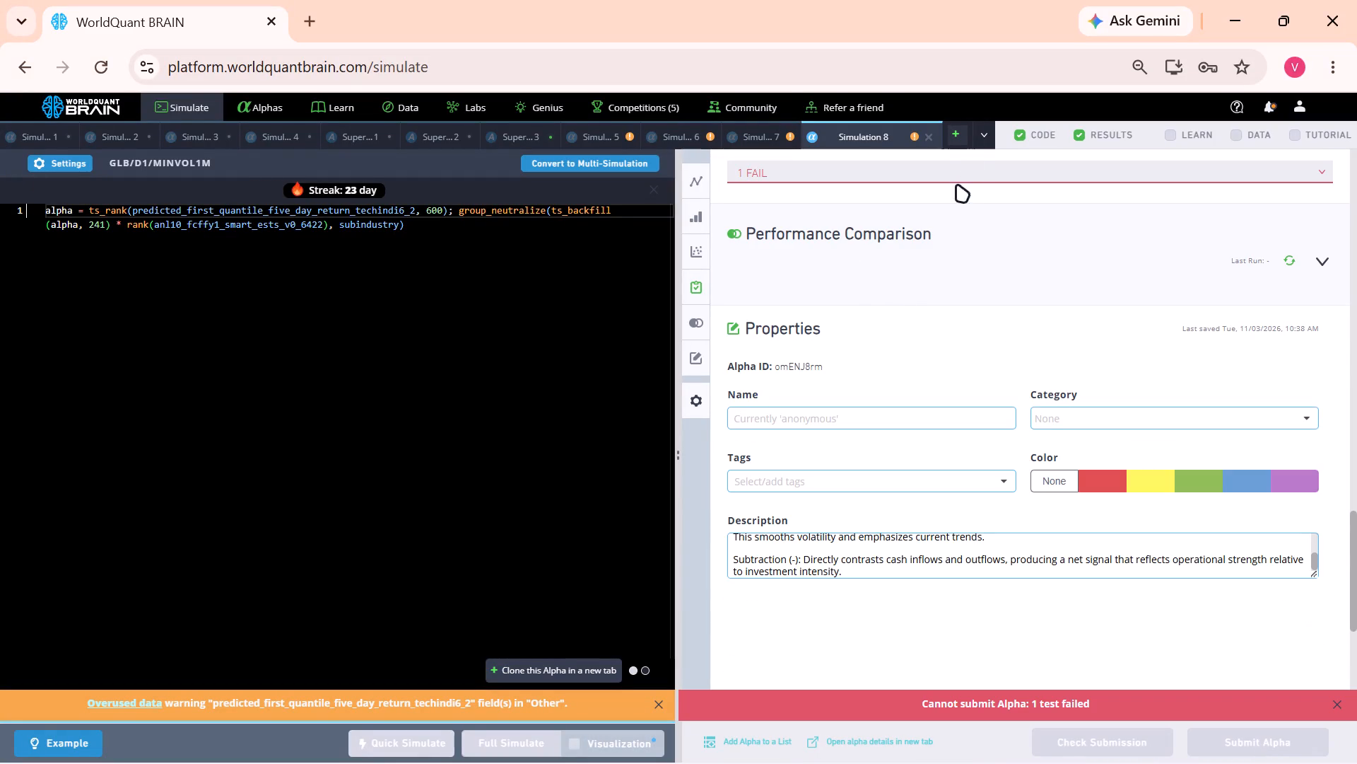
Open the profile's performance metrics, review the Base Payment and Submitted Alphas figures, and reload the page to refresh them.
{"action": "left_click", "coordinate": [1303, 112]}
{"action": "left_click", "coordinate": [1262, 136]}
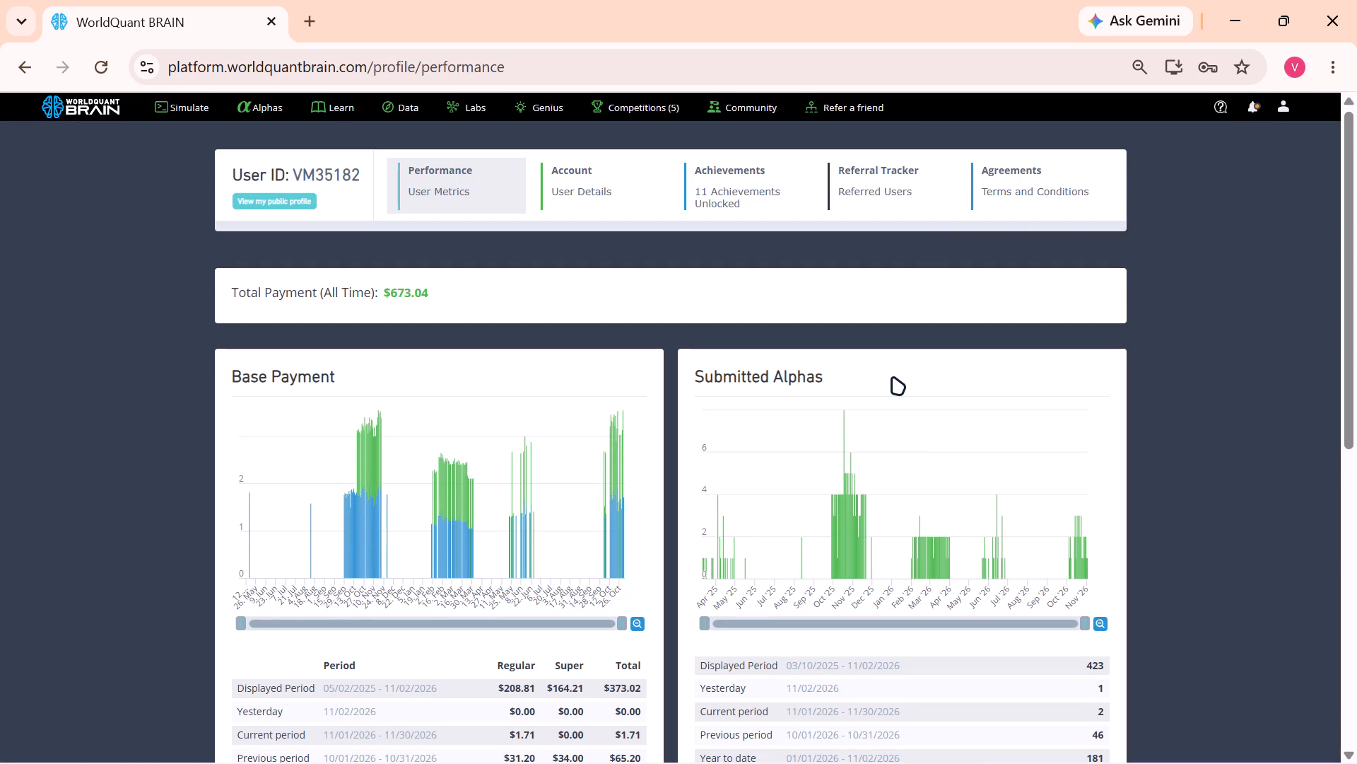
{"action": "scroll", "coordinate": [893, 378], "scroll_direction": "down", "scroll_amount": 2}
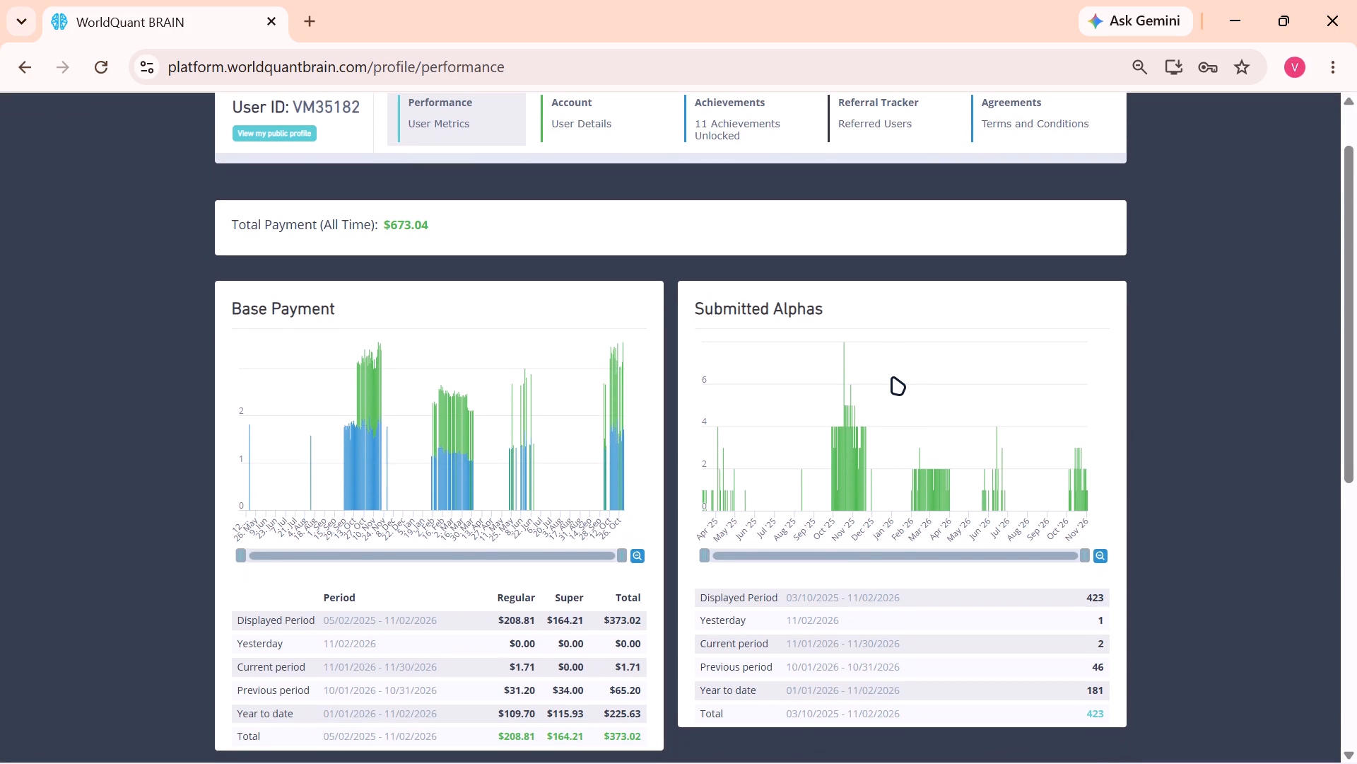
{"action": "scroll", "coordinate": [893, 378], "scroll_direction": "up", "scroll_amount": 1}
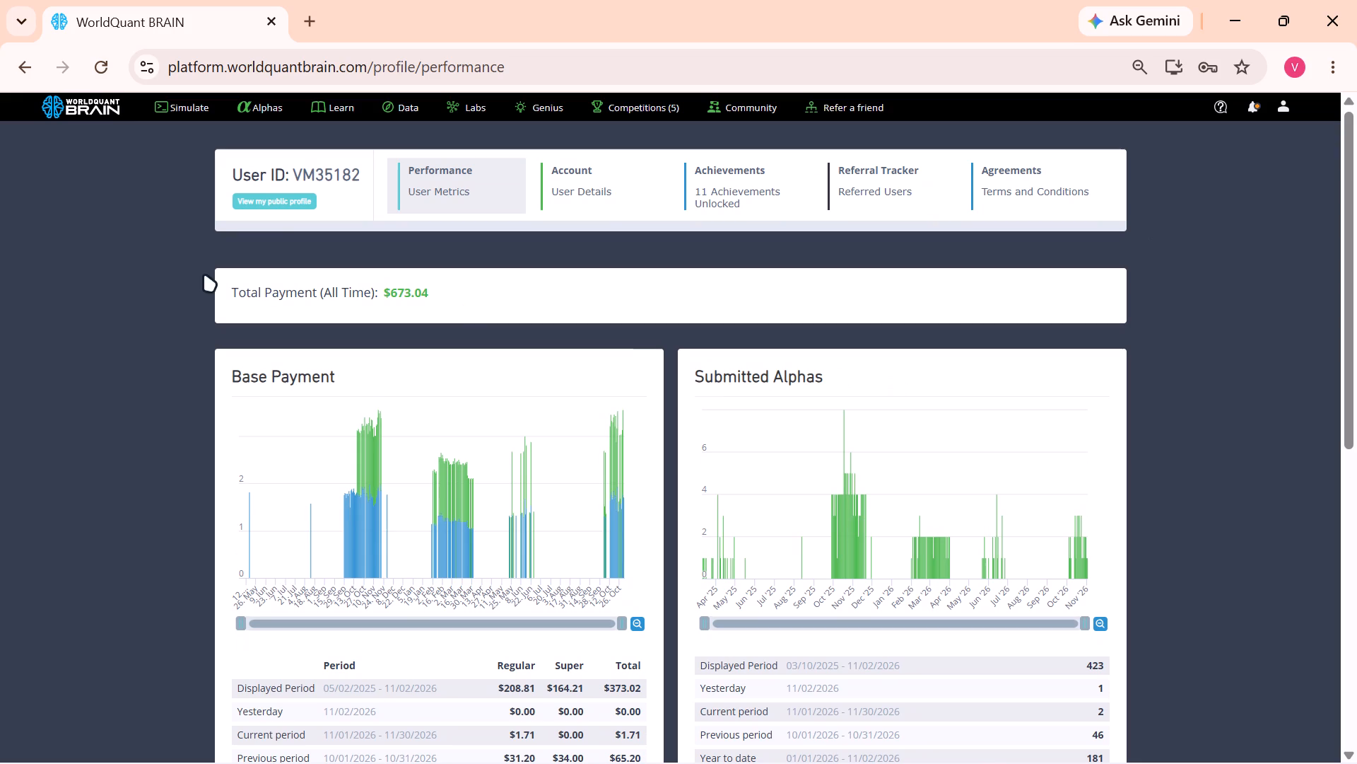
{"action": "left_click", "coordinate": [115, 73]}
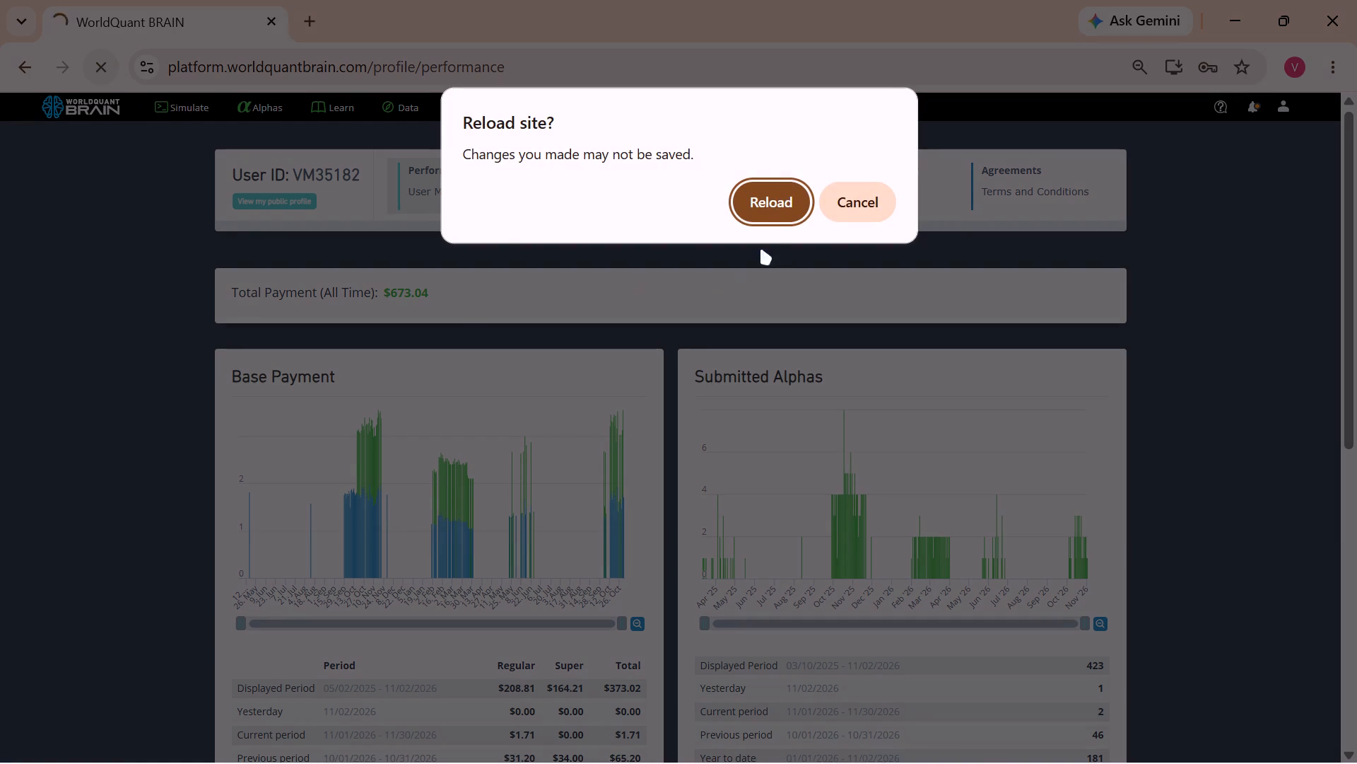
{"action": "left_click", "coordinate": [772, 205]}
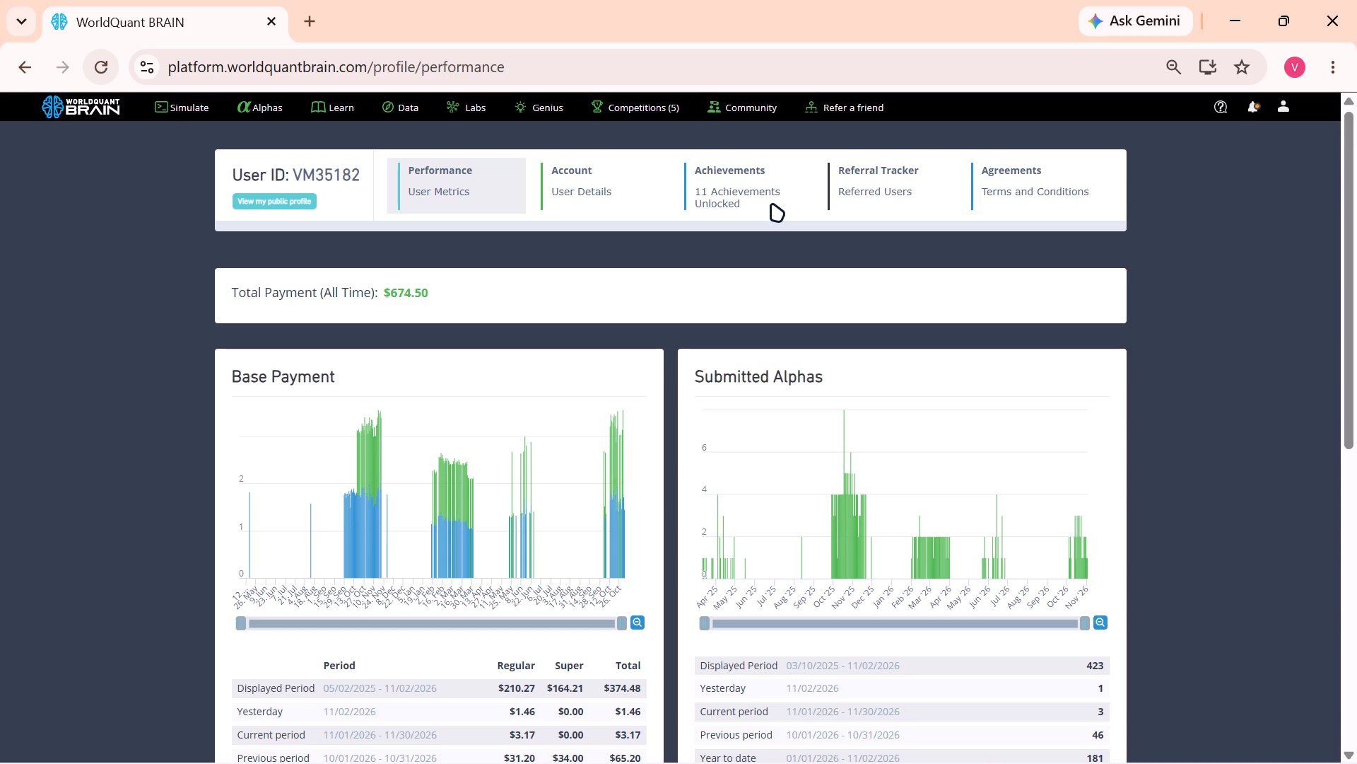
{"action": "scroll", "coordinate": [772, 205], "scroll_direction": "up", "scroll_amount": 2}
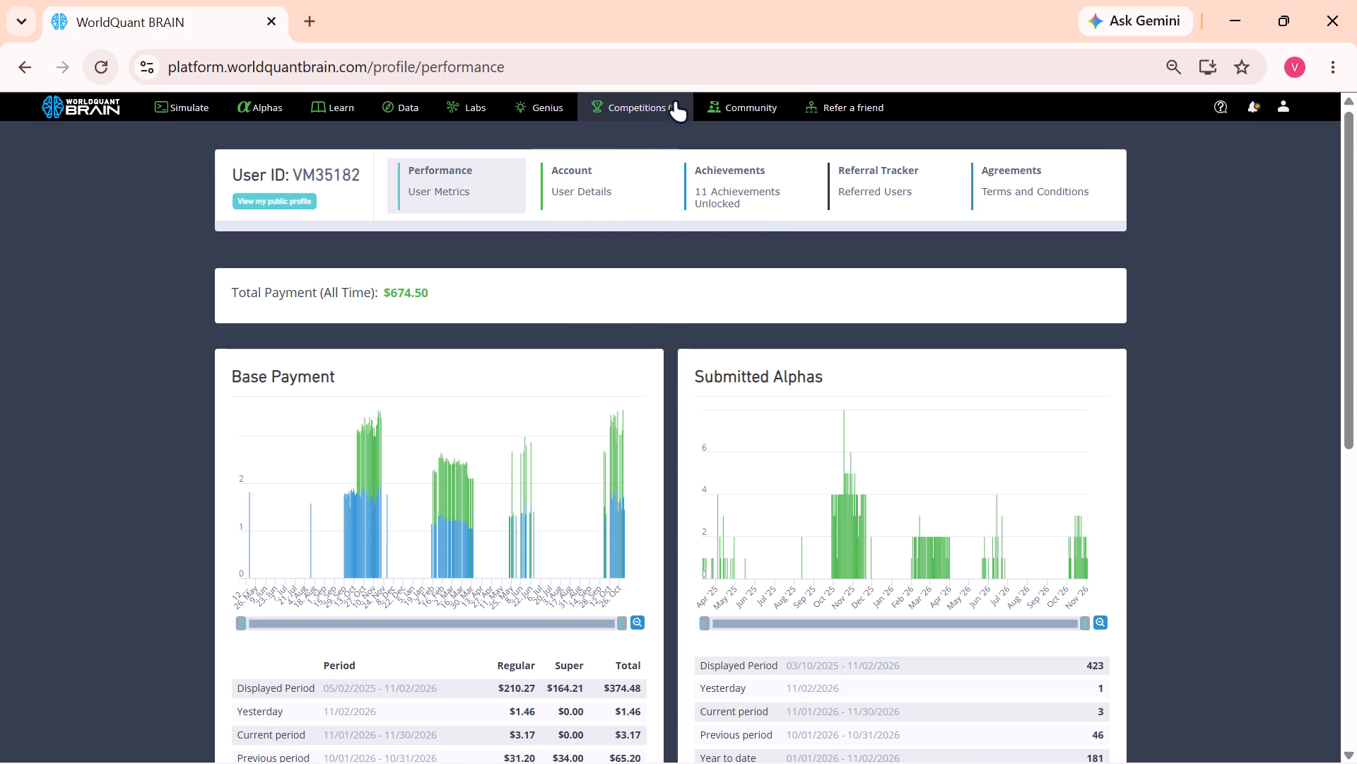
Open the Consultant Leaderboard.
{"action": "left_click", "coordinate": [632, 151]}
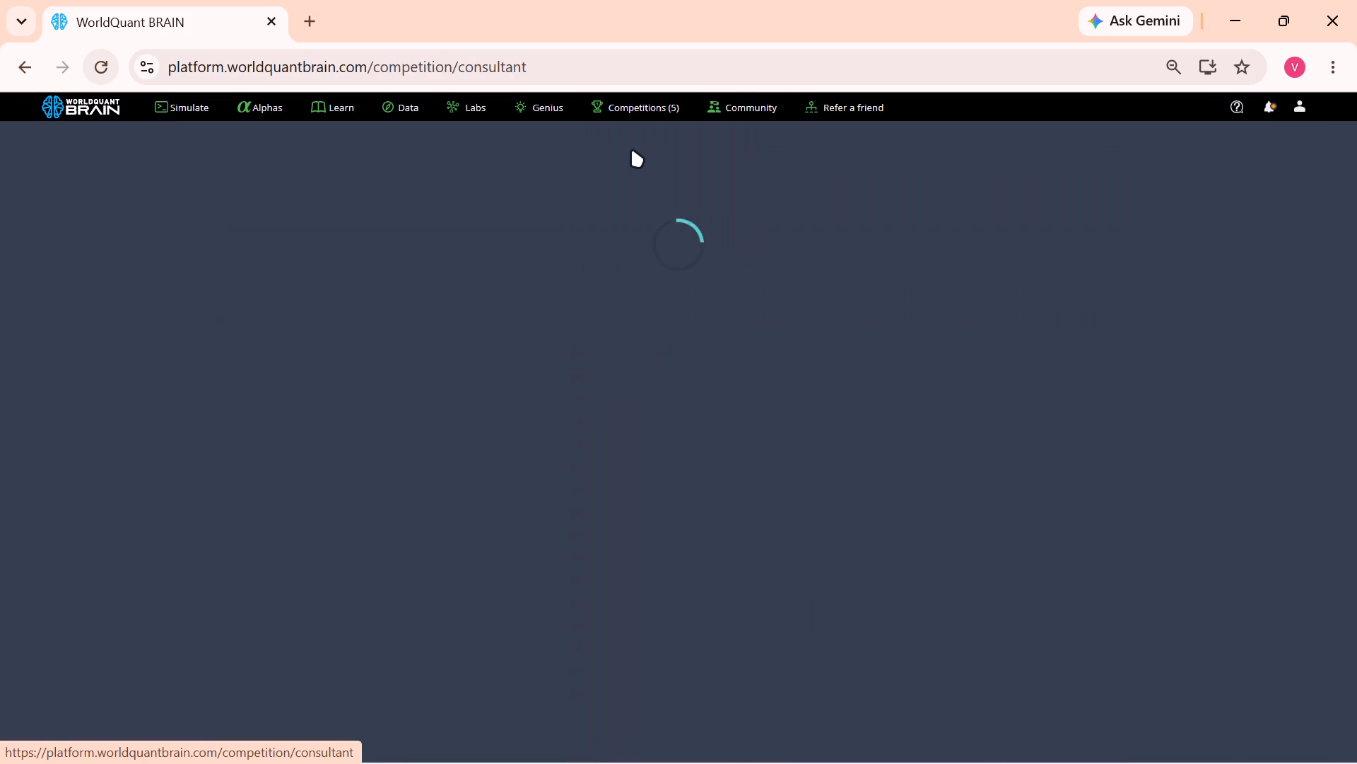
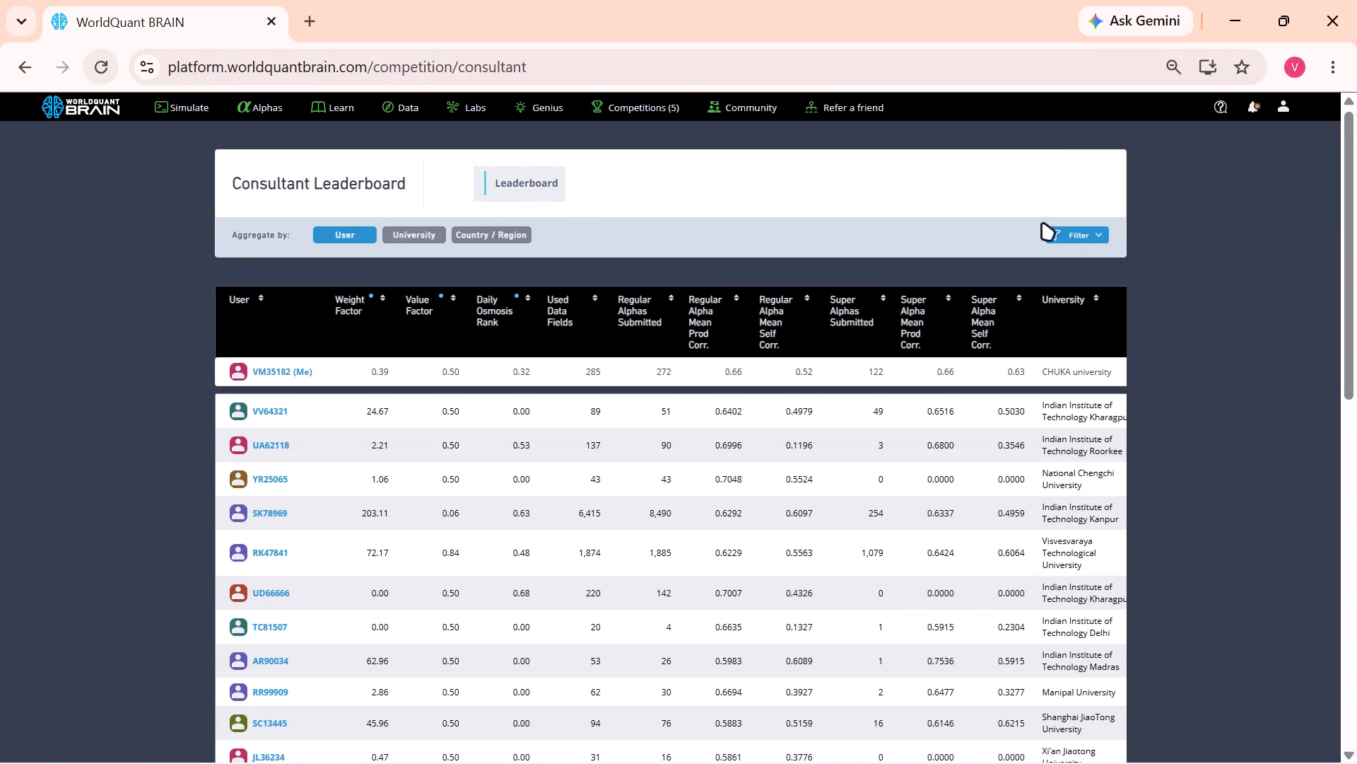
Filter the Consultant Leaderboard by the other consultant's user ID with Armenia as the country or region.
{"action": "left_click", "coordinate": [1079, 233]}
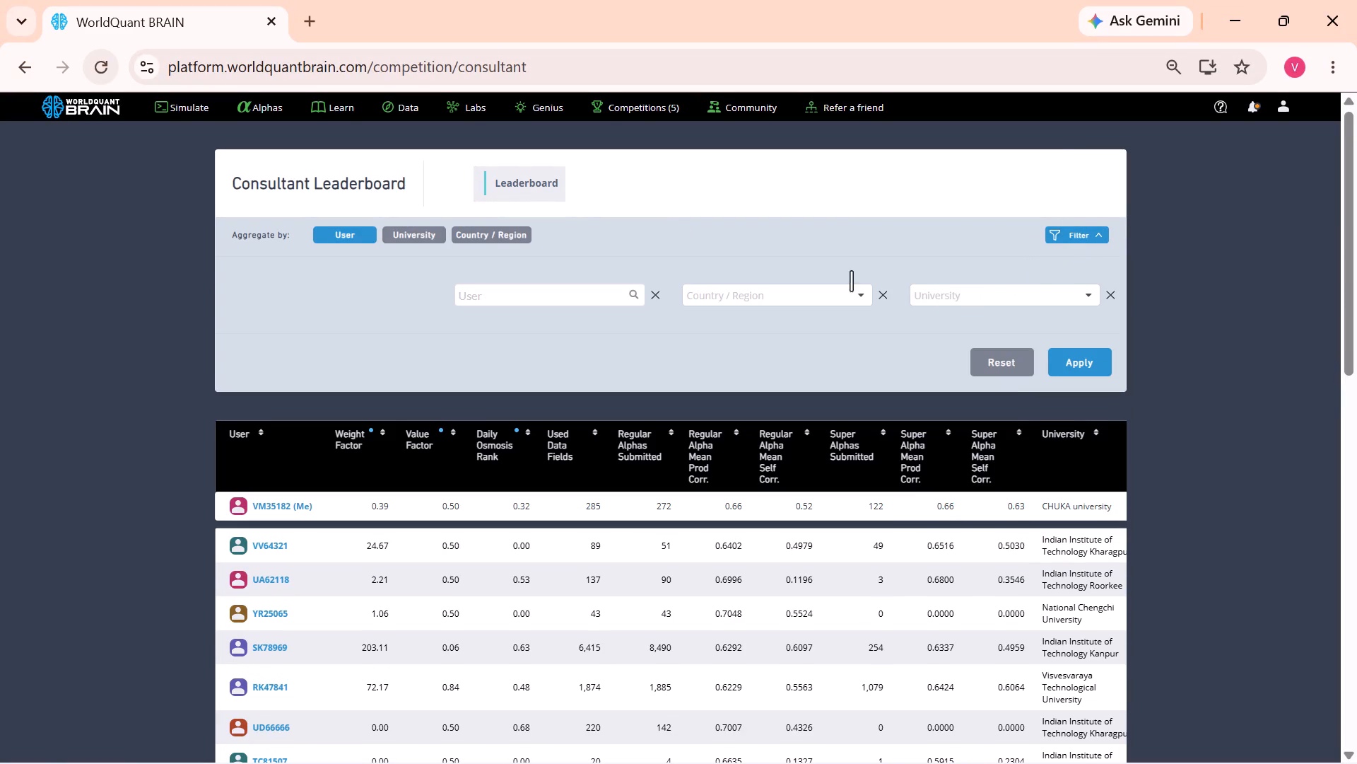
{"action": "left_click", "coordinate": [731, 293]}
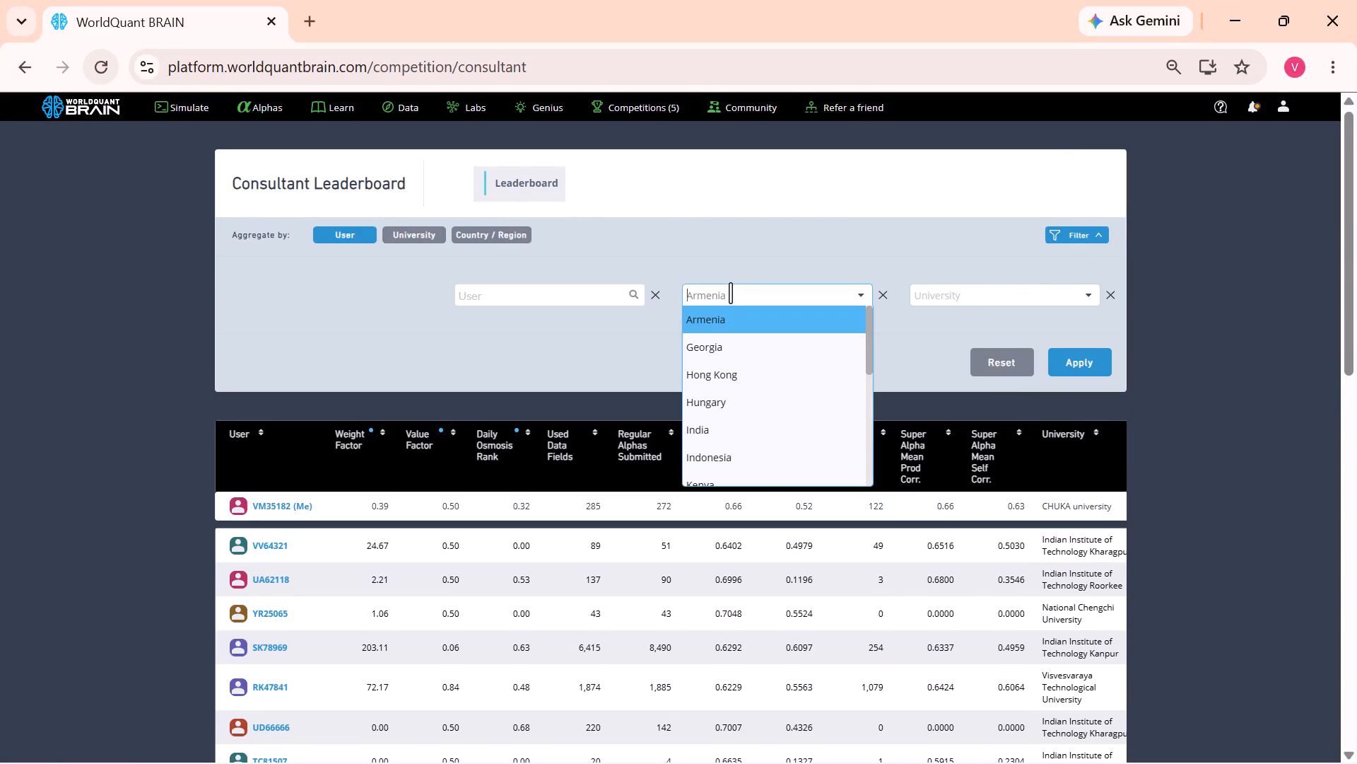
{"action": "left_click", "coordinate": [518, 301]}
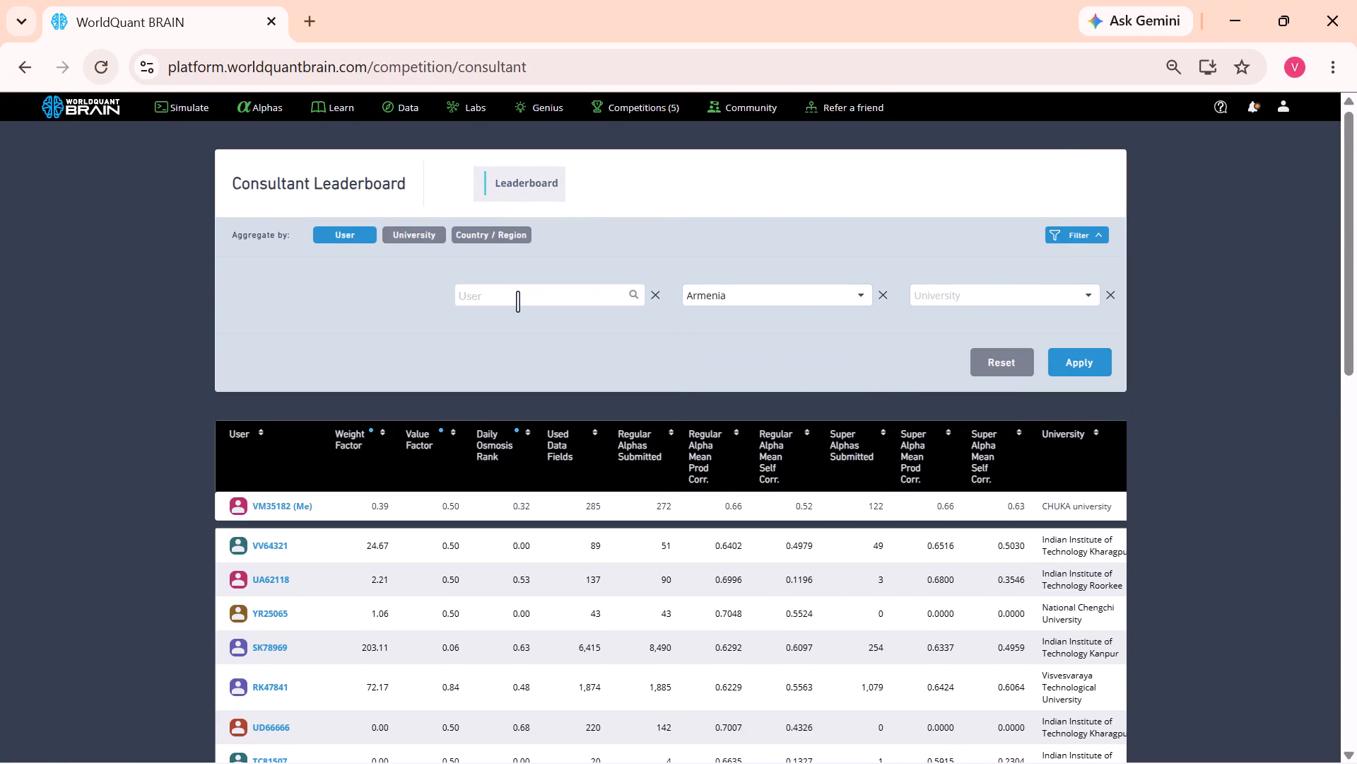
{"action": "left_click", "coordinate": [518, 301]}
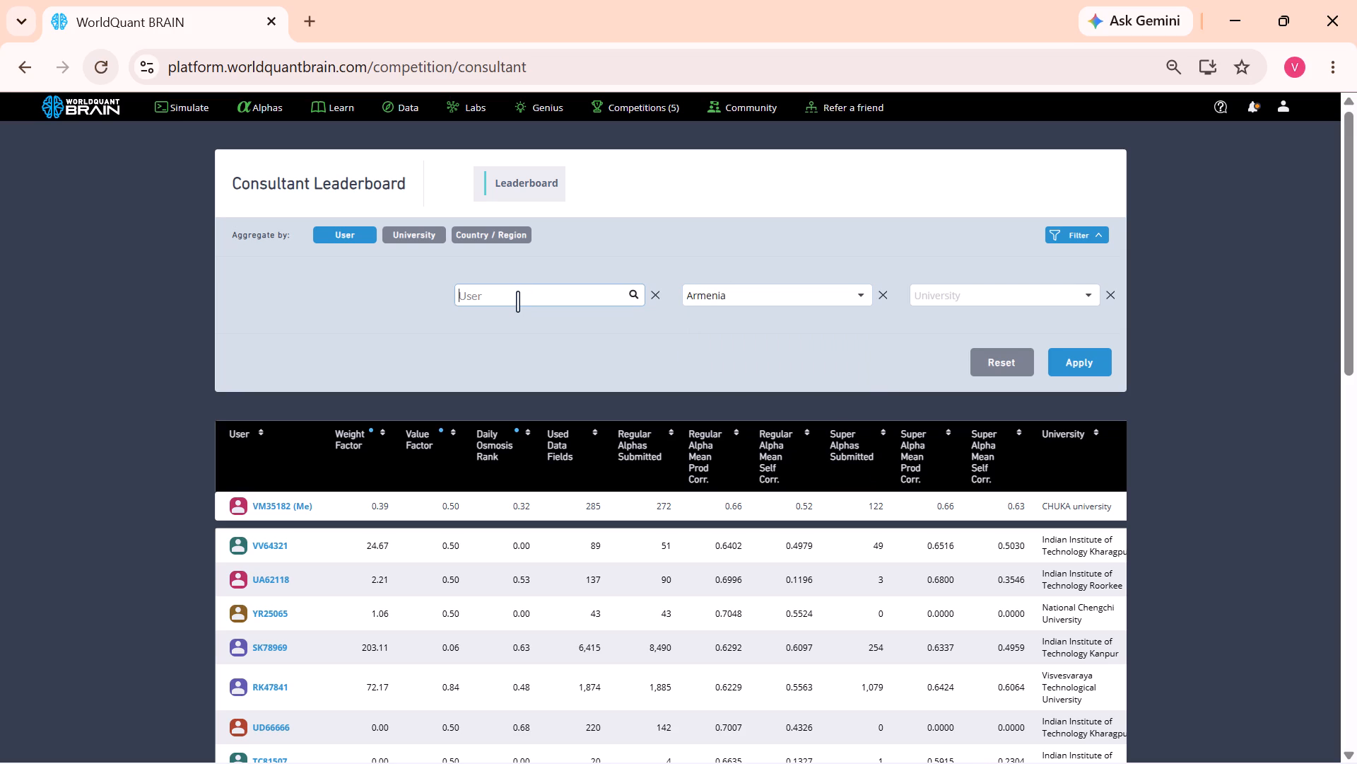
{"action": "key", "text": "h"}
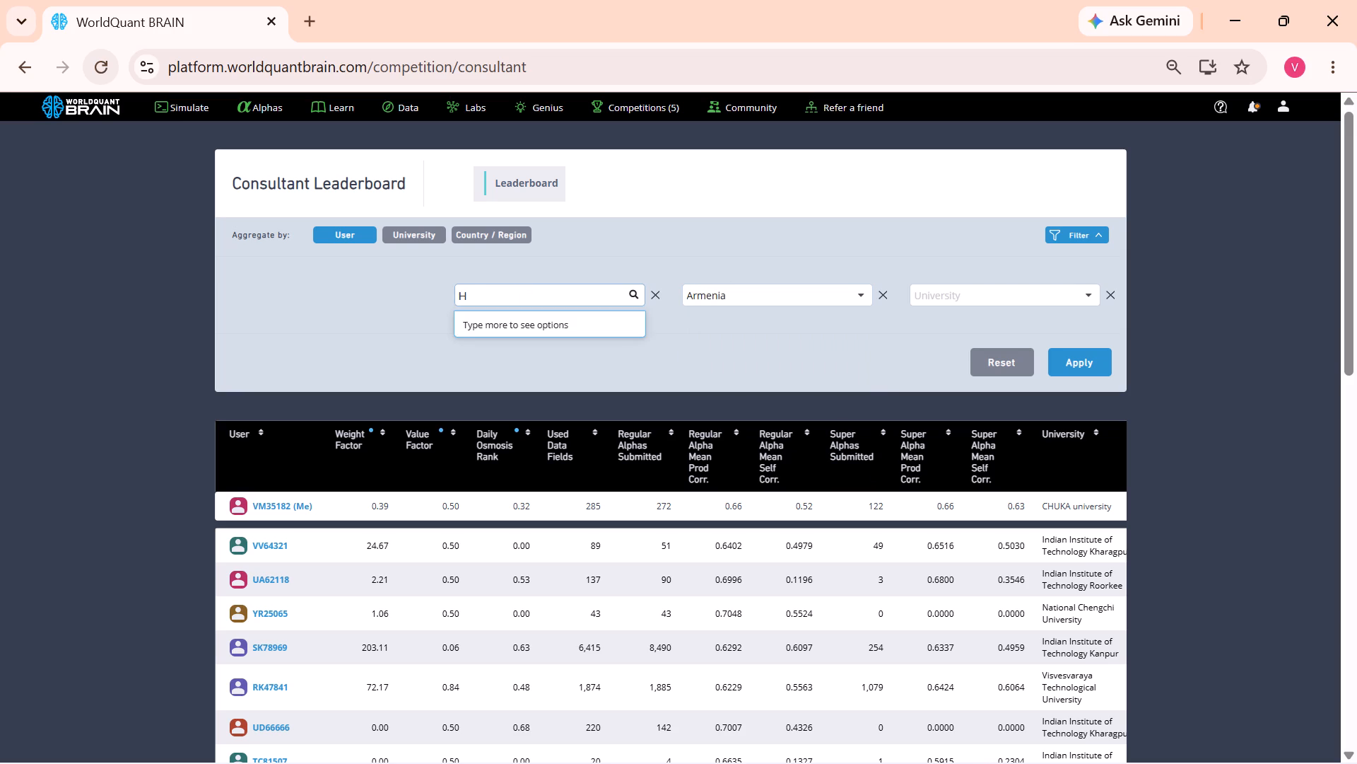
{"action": "key", "text": "n"}
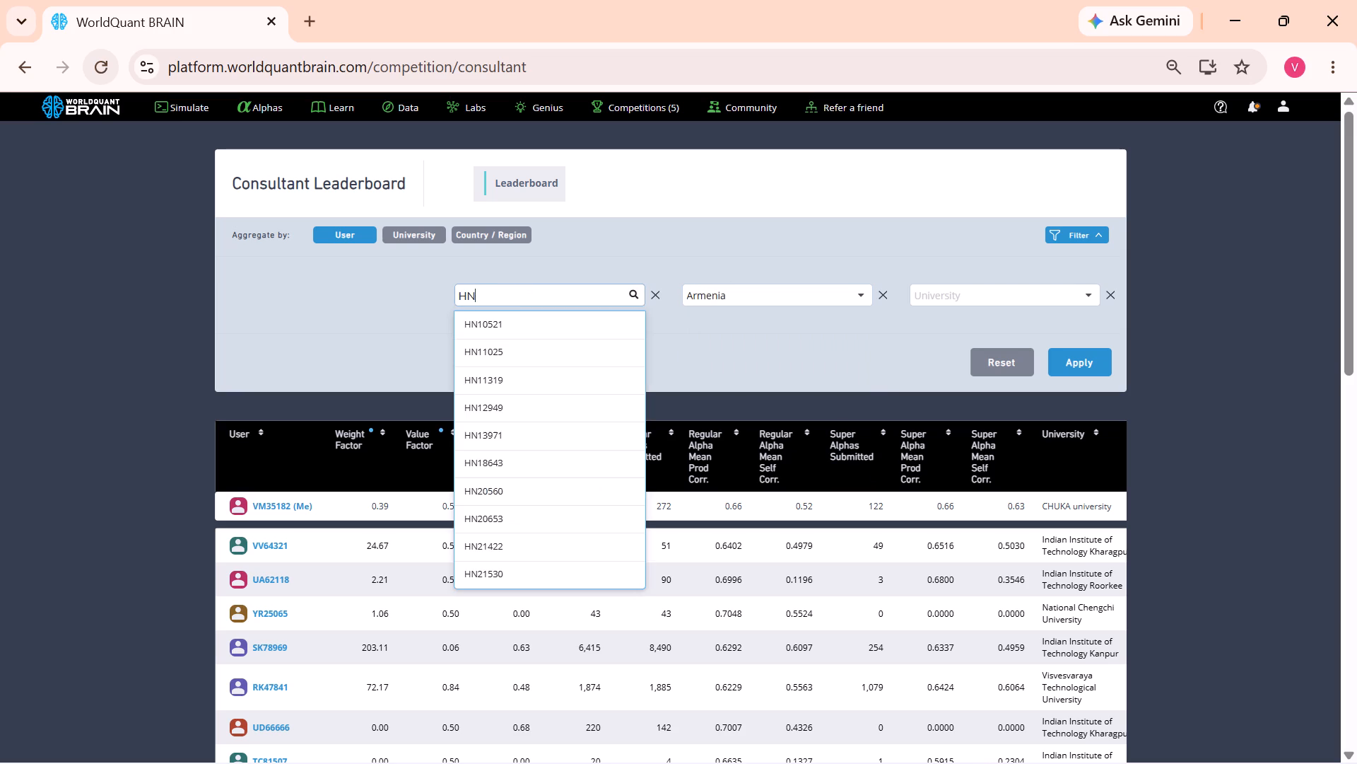
{"action": "key", "text": "5"}
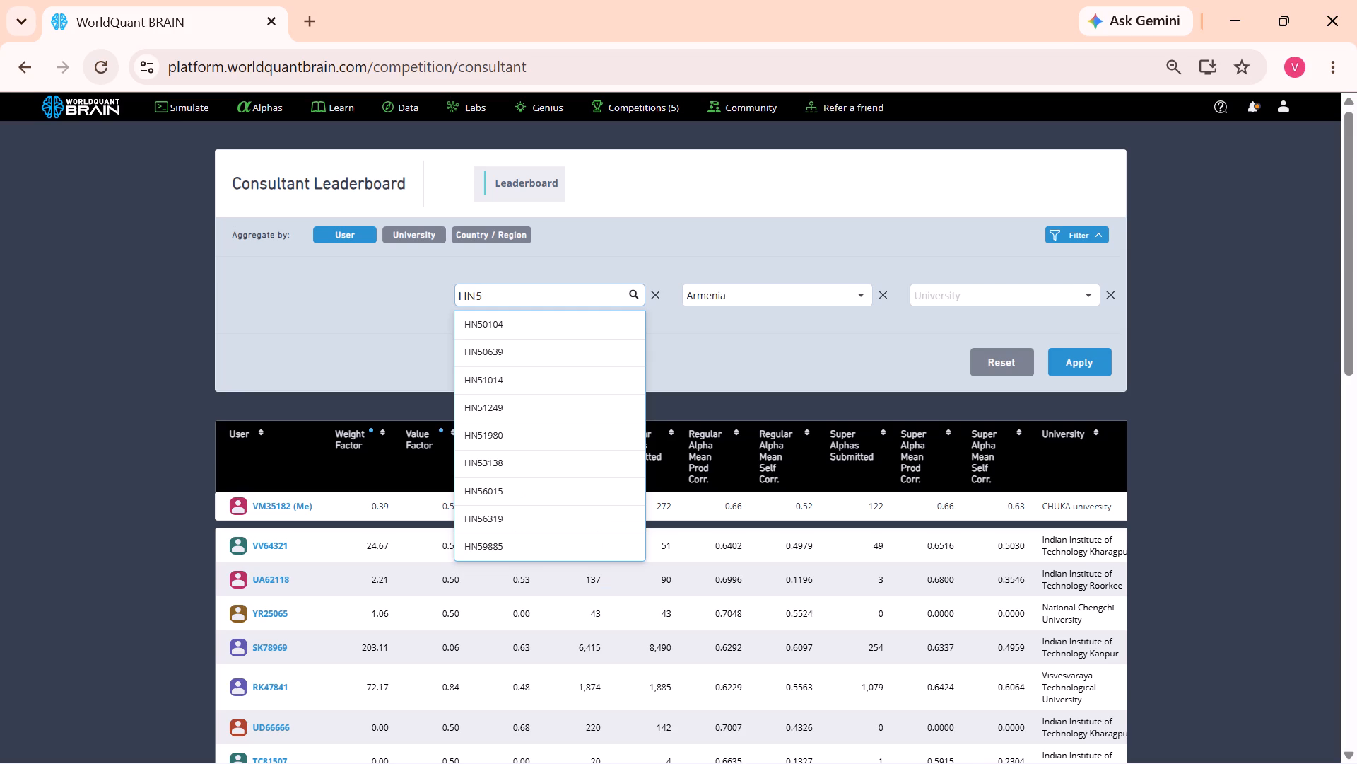
{"action": "type", "text": "313"}
{"action": "key", "text": "8"}
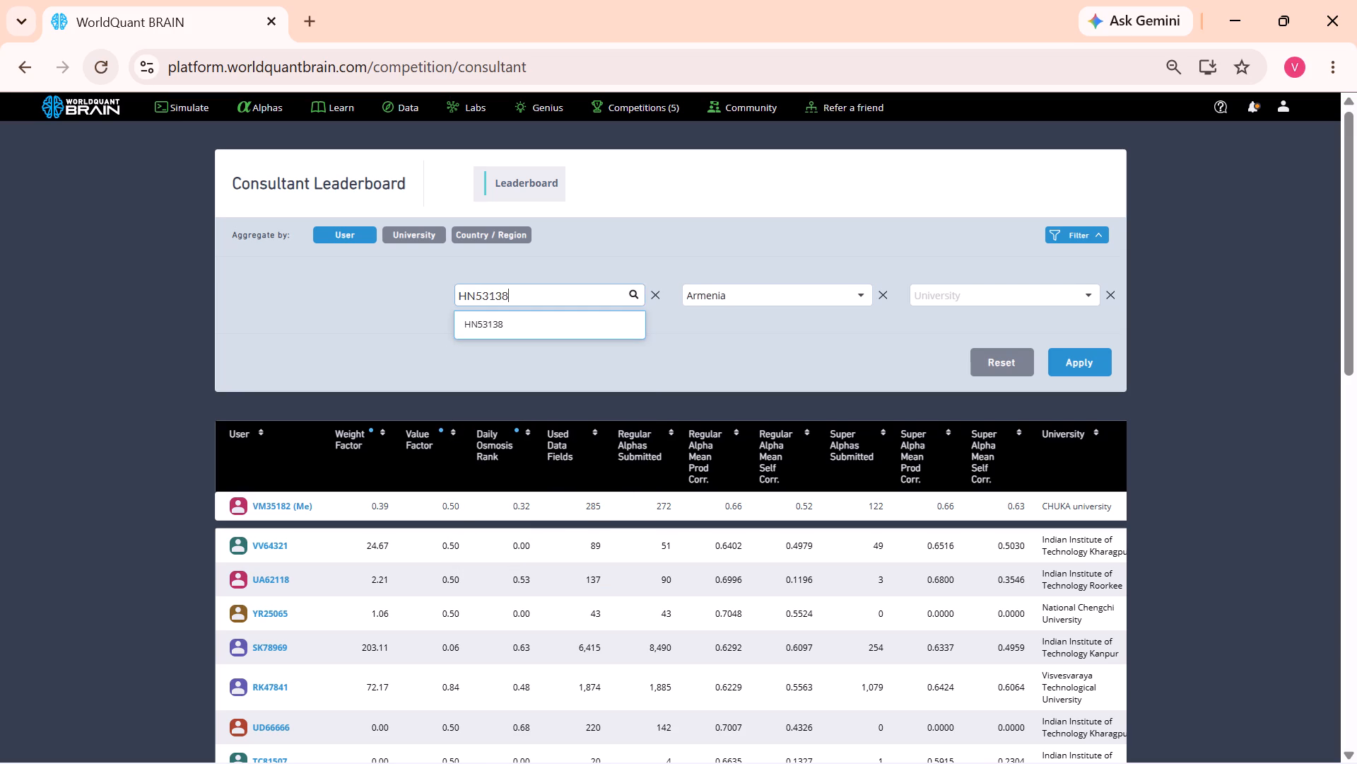
{"action": "left_click", "coordinate": [474, 329]}
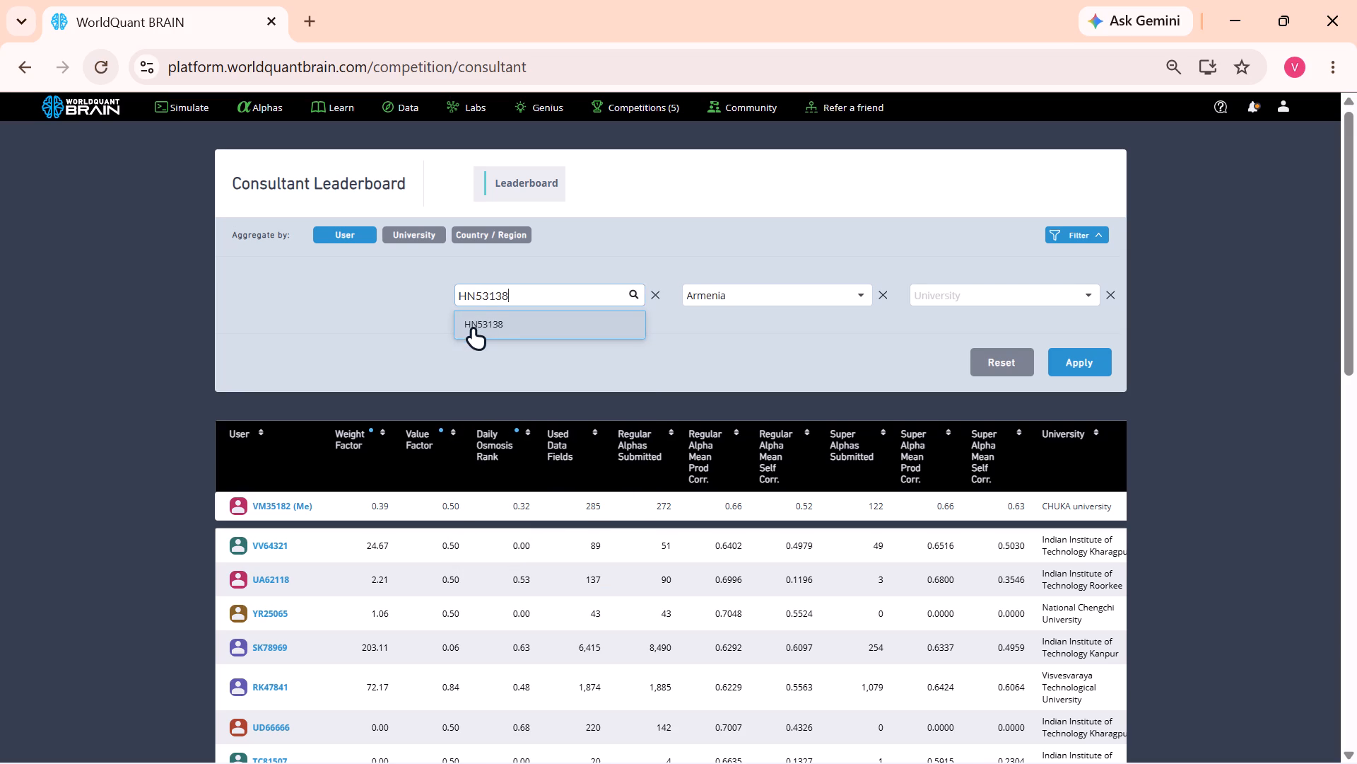
{"action": "left_click", "coordinate": [1064, 369]}
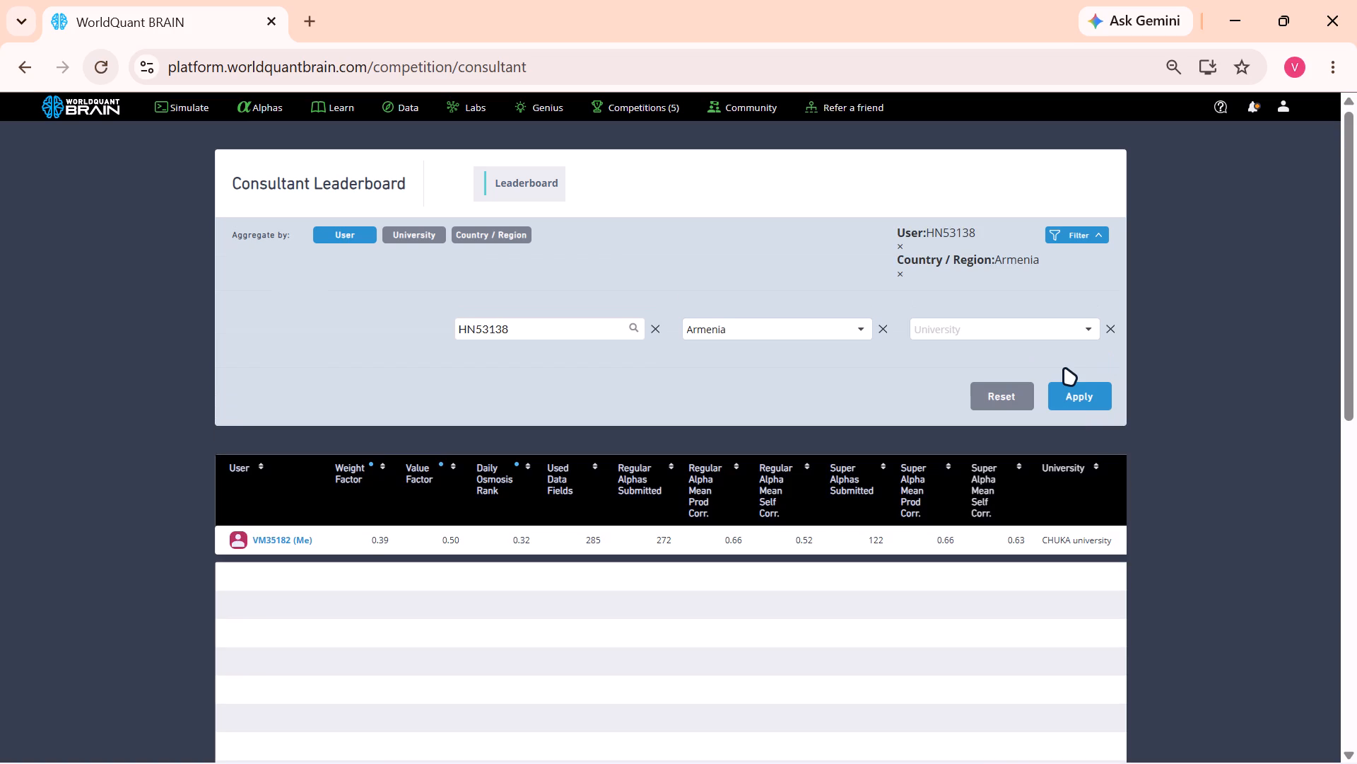
Change the leaderboard's country or region filter to Kenya, apply it, and compare the filtered consultant's metrics with the own row.
{"action": "left_click", "coordinate": [854, 332]}
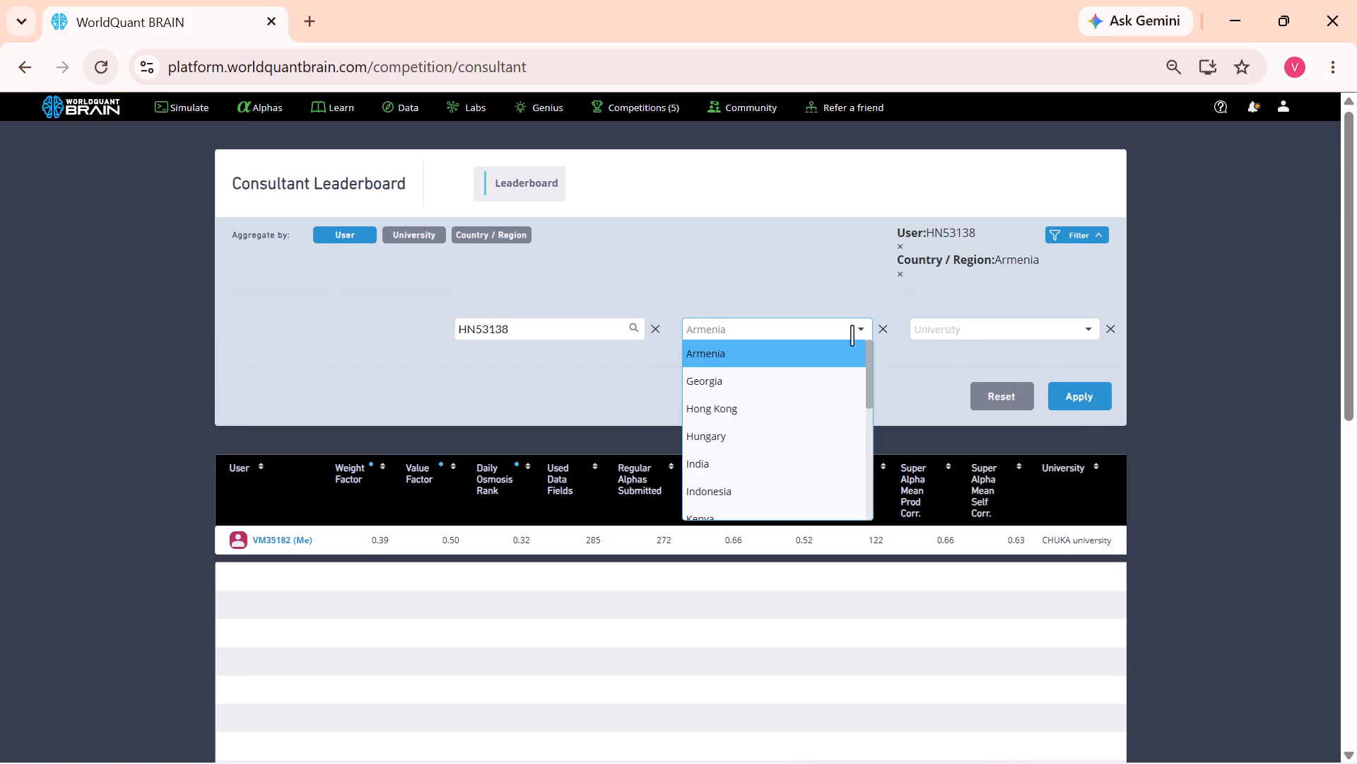
{"action": "scroll", "coordinate": [831, 427], "scroll_direction": "down", "scroll_amount": 1}
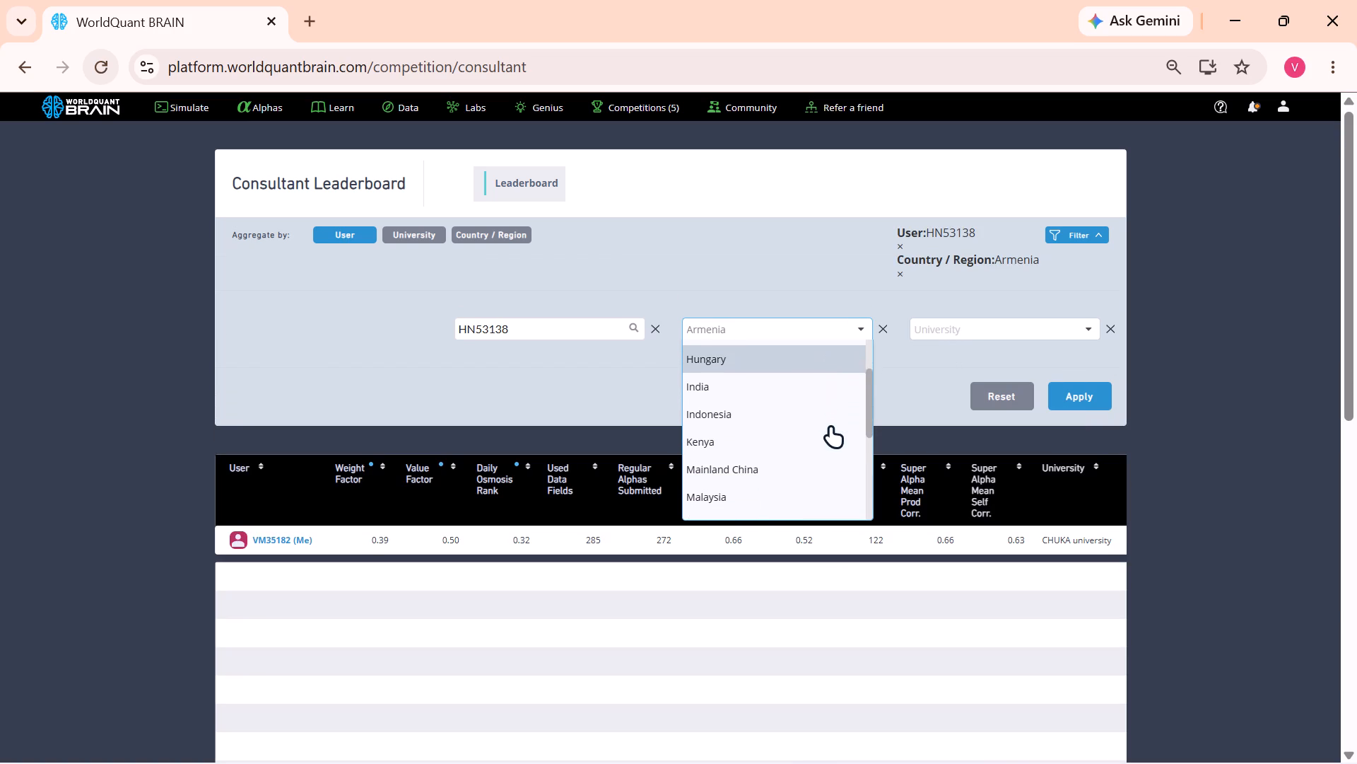
{"action": "scroll", "coordinate": [831, 427], "scroll_direction": "down", "scroll_amount": 1}
{"action": "left_click", "coordinate": [819, 432]}
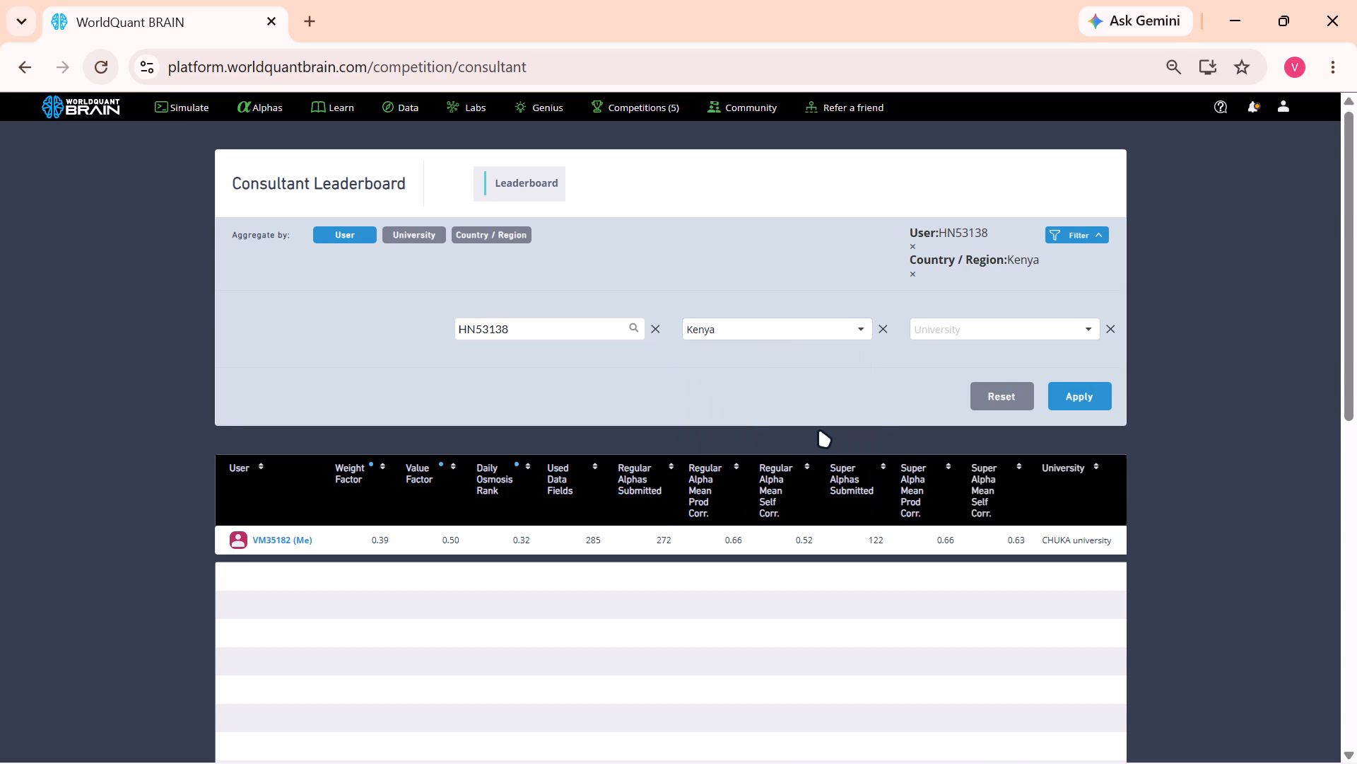
{"action": "left_click", "coordinate": [1077, 388]}
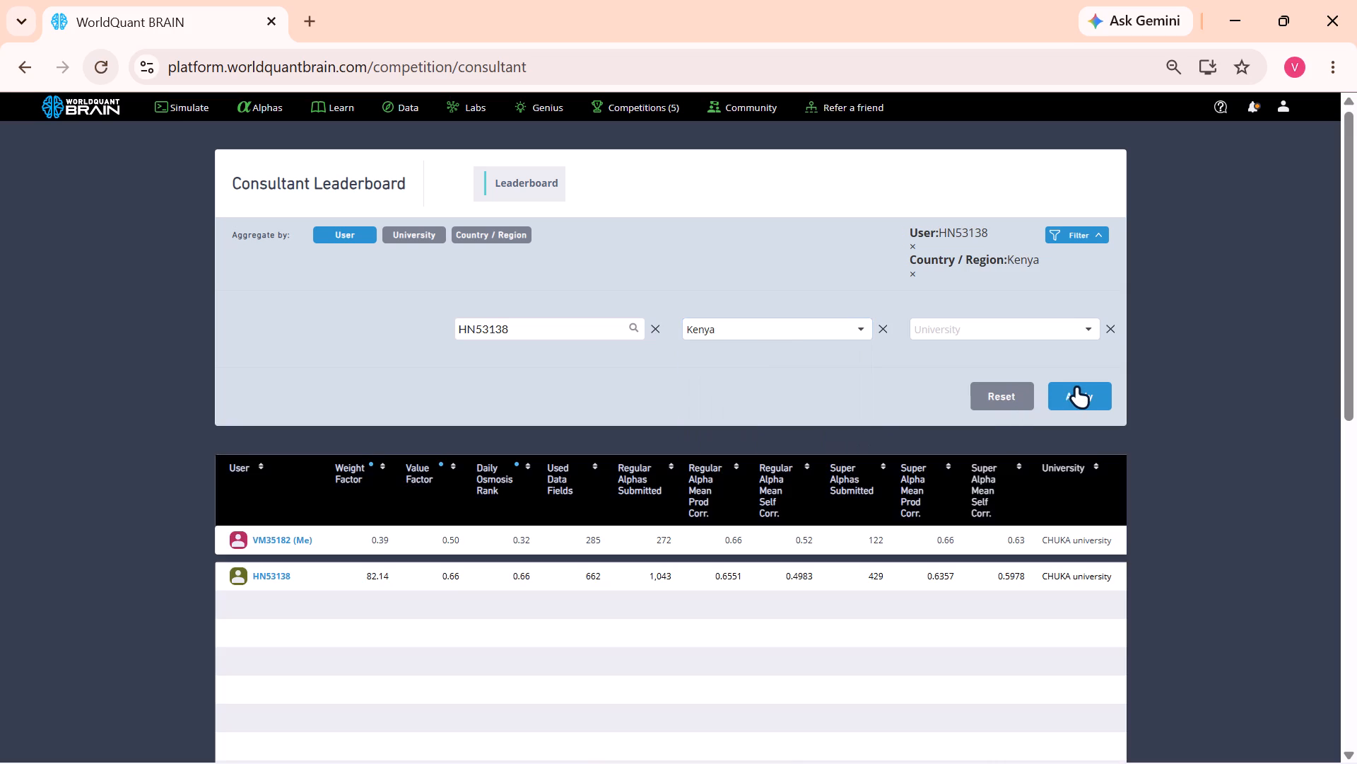
{"action": "scroll", "coordinate": [885, 560], "scroll_direction": "down", "scroll_amount": 1}
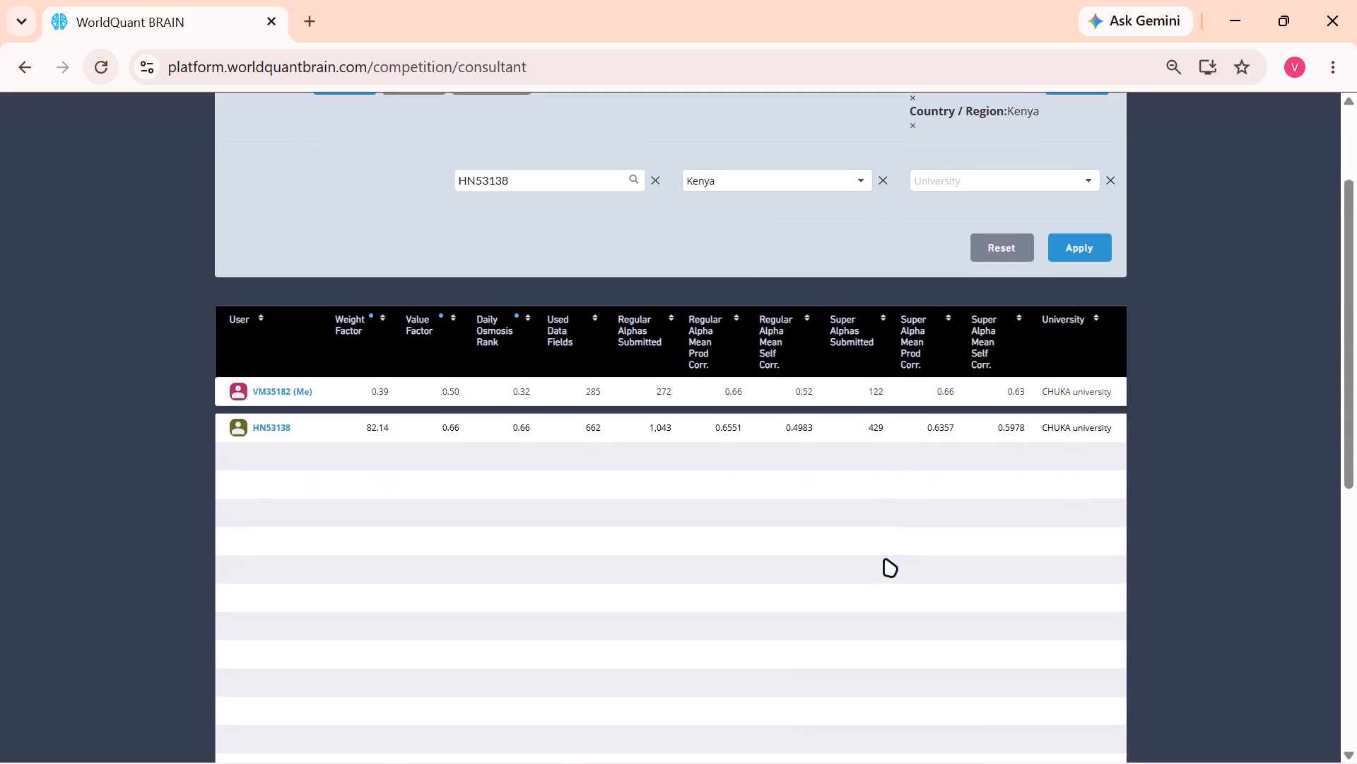
{"action": "scroll", "coordinate": [885, 560], "scroll_direction": "down", "scroll_amount": 1}
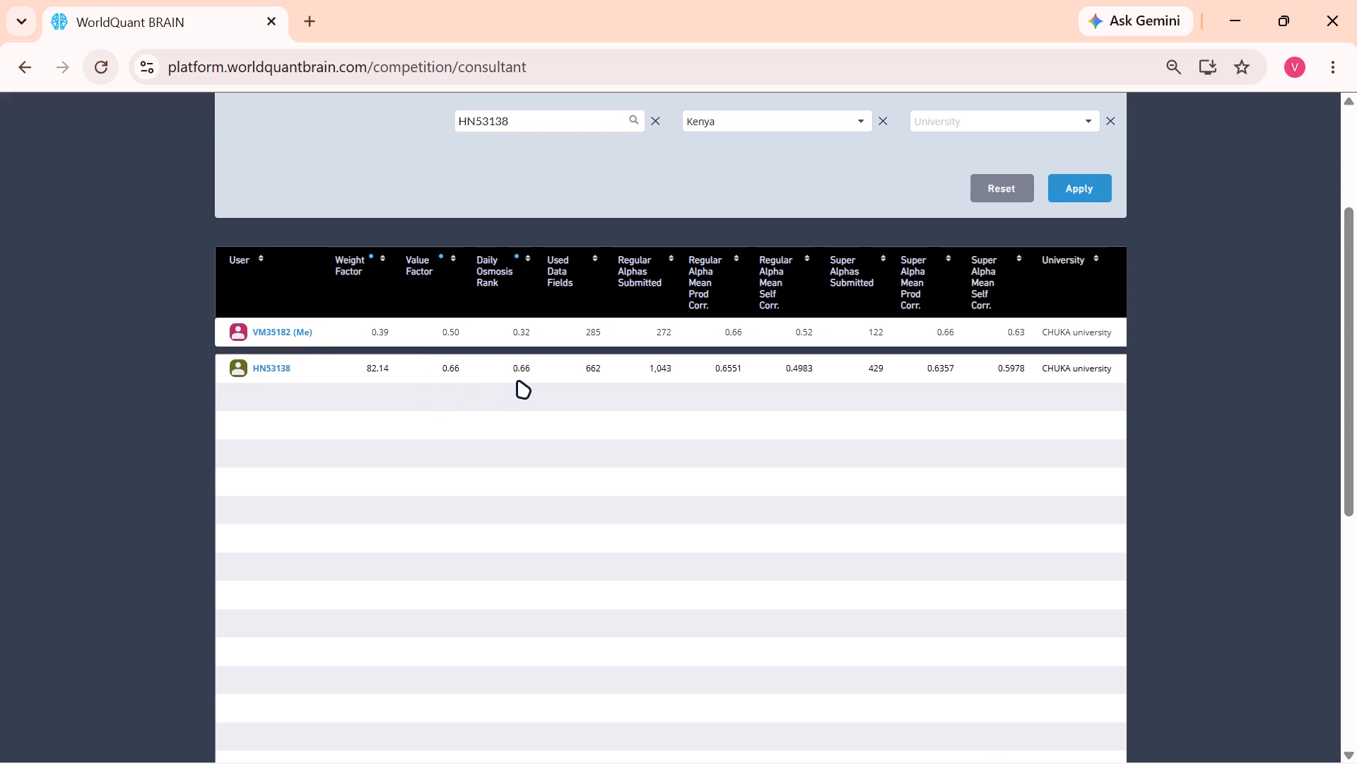
{"action": "scroll", "coordinate": [642, 387], "scroll_direction": "left", "scroll_amount": 1}
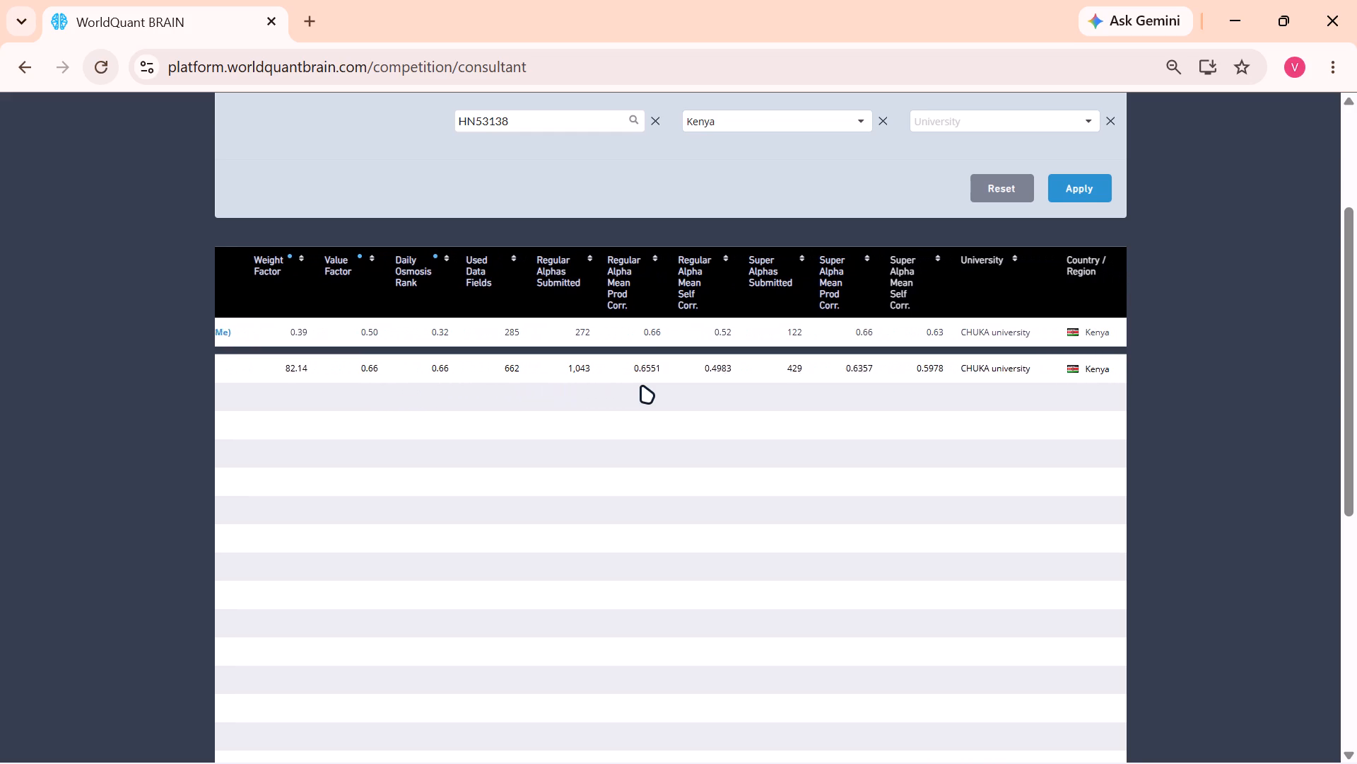
{"action": "scroll", "coordinate": [642, 387], "scroll_direction": "left", "scroll_amount": 1}
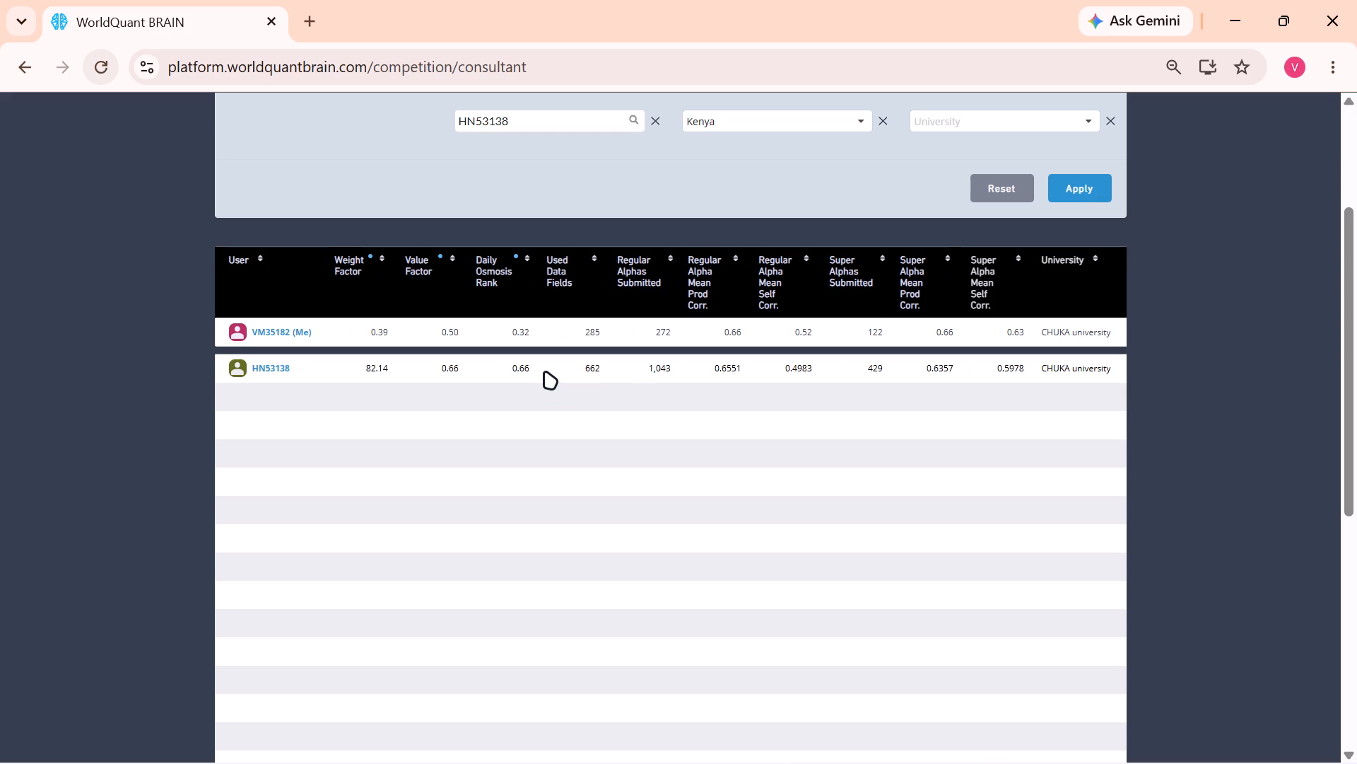
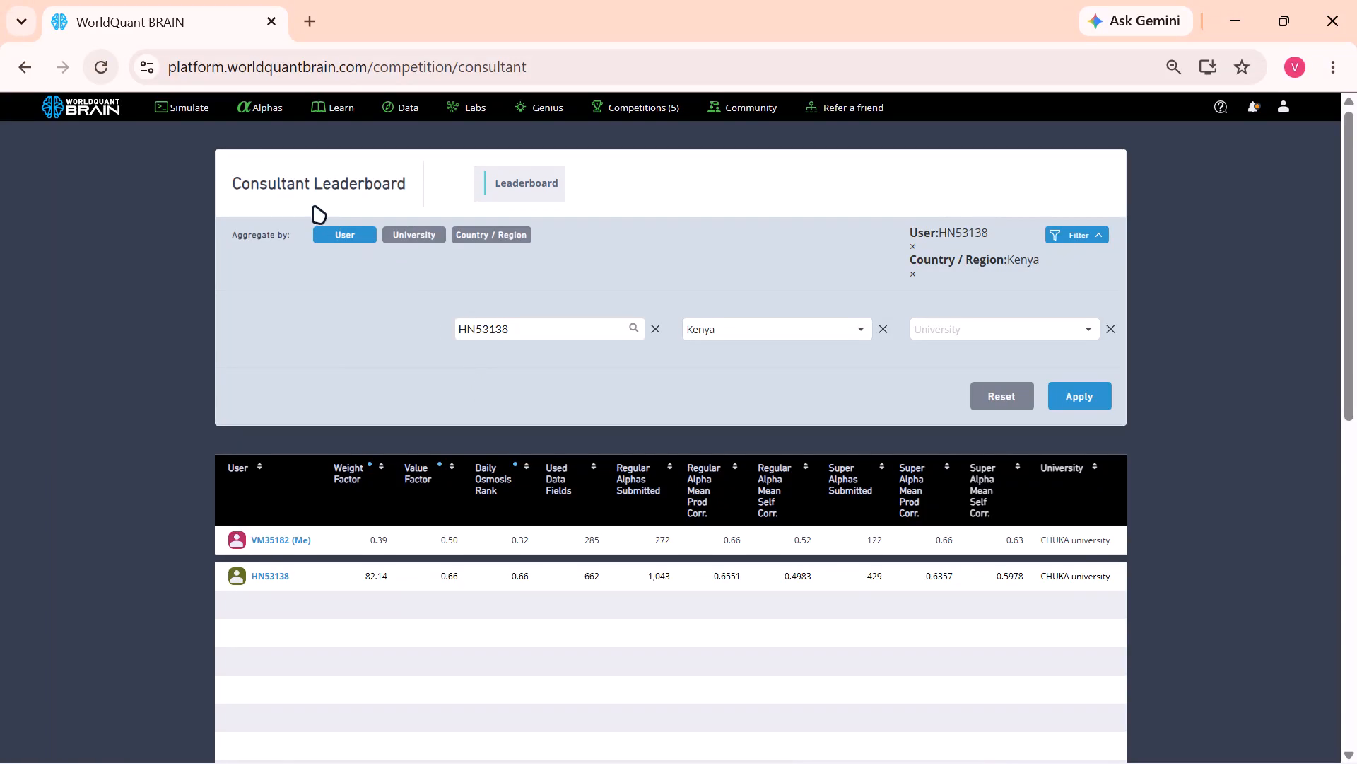
Leave the Consultant Leaderboard and open the list of unsubmitted alphas.
{"action": "left_click", "coordinate": [187, 117]}
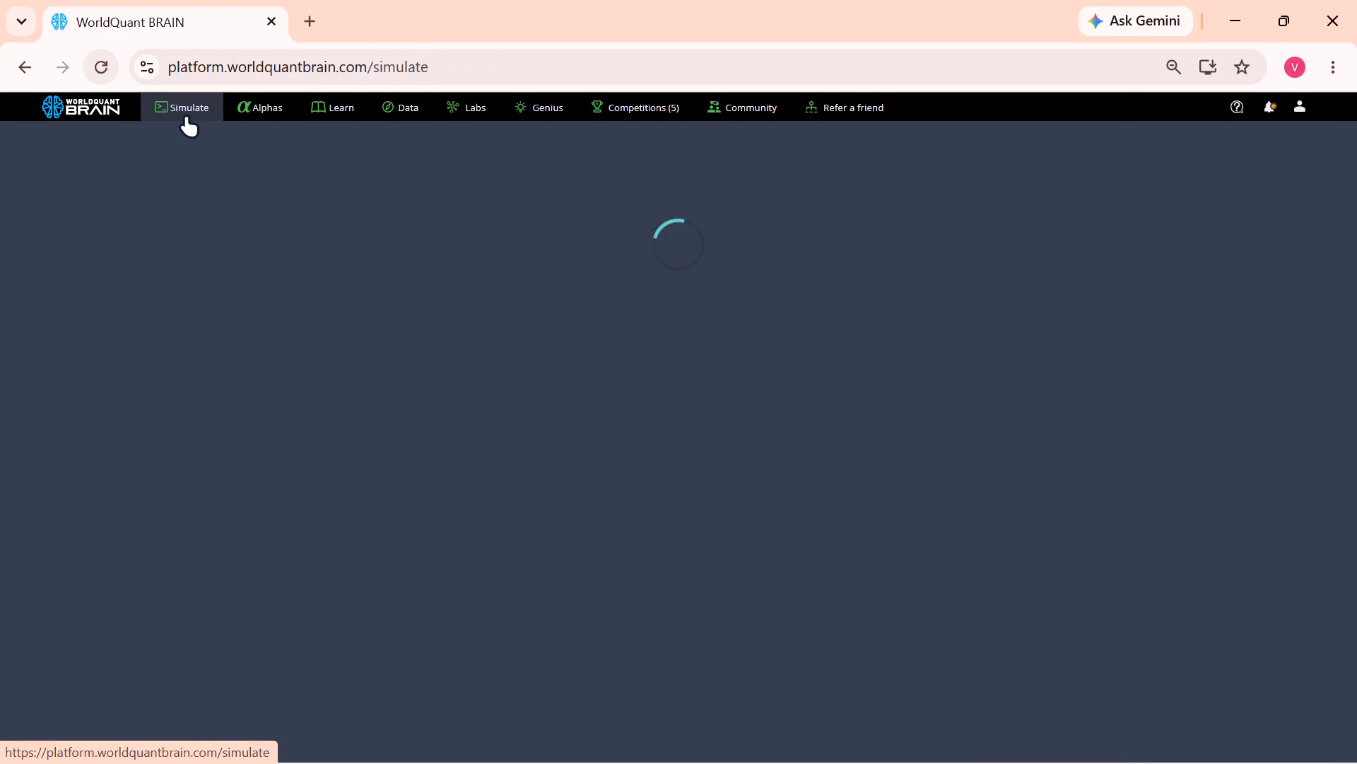
{"action": "left_click_drag", "start_coordinate": [187, 117], "coordinate": [267, 115]}
{"action": "left_click", "coordinate": [267, 115]}
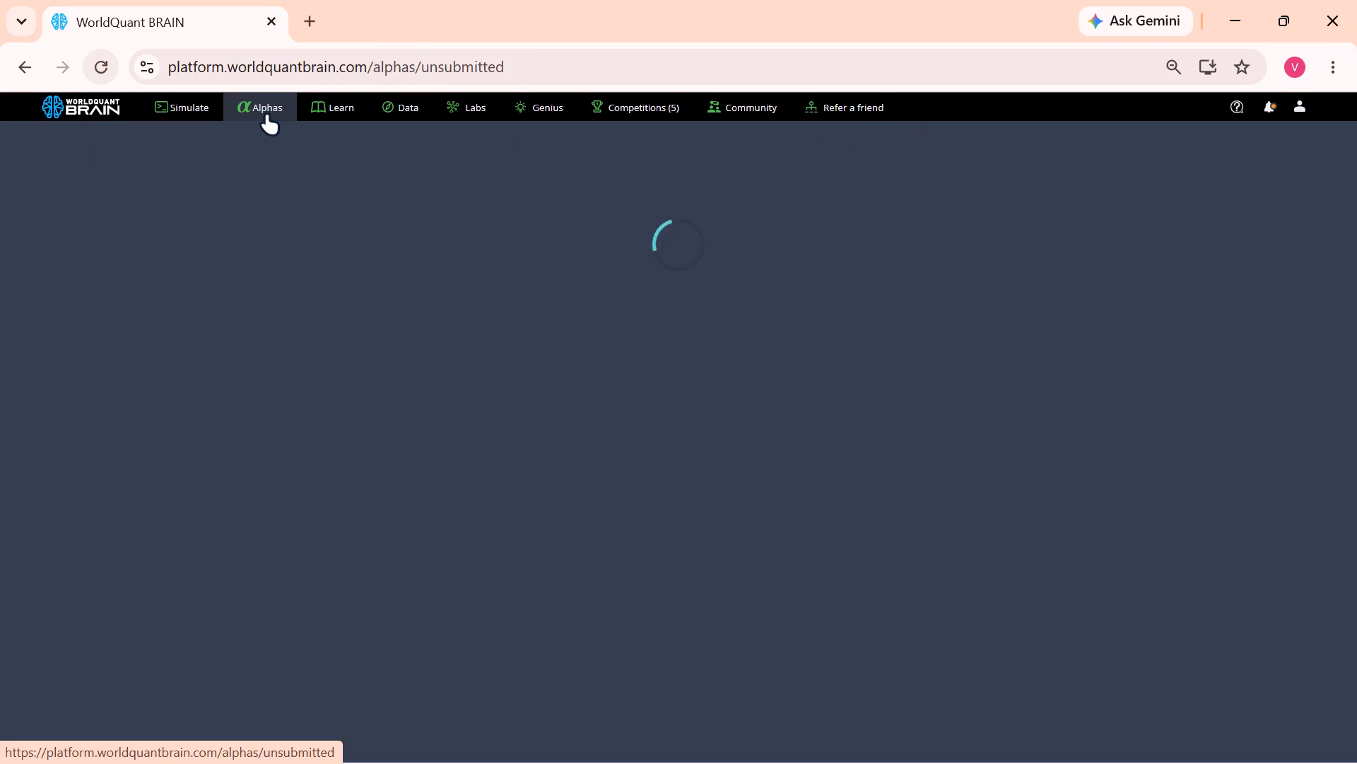
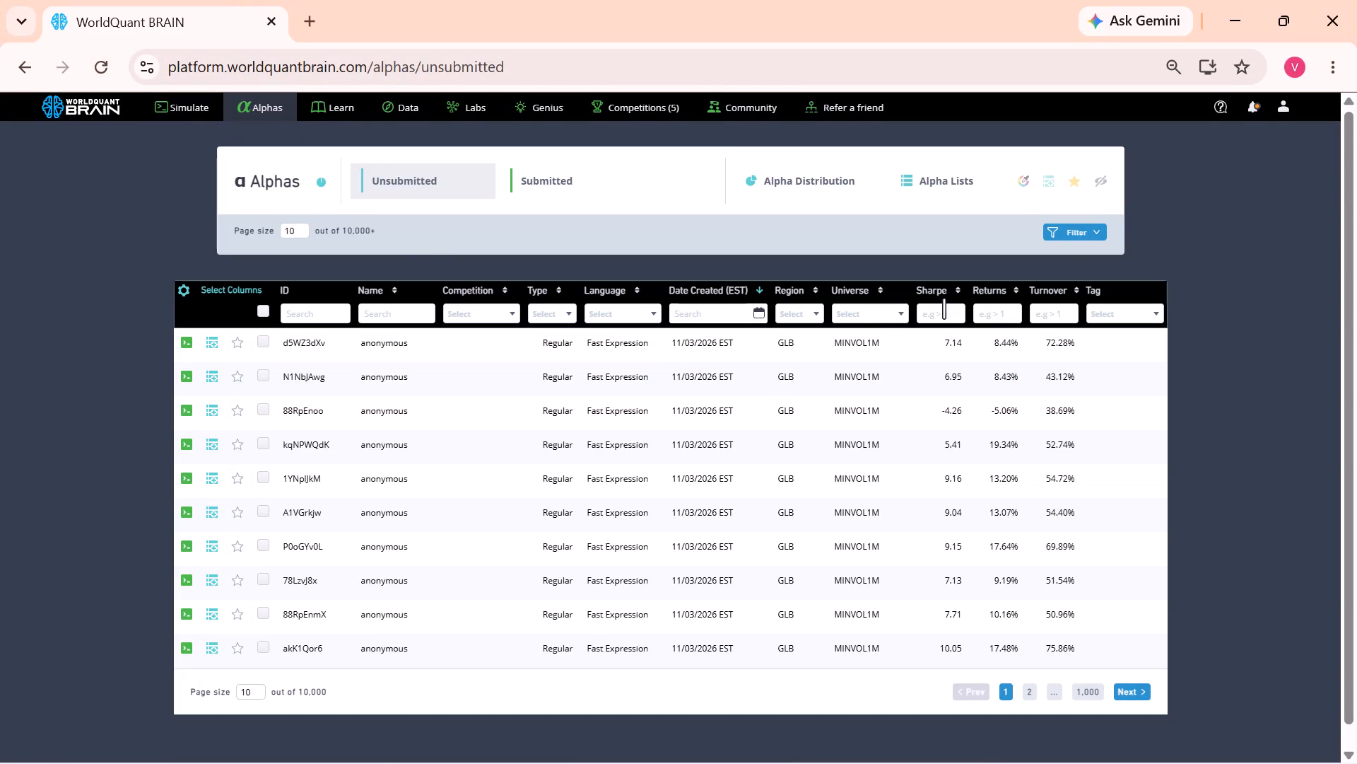
Filter the unsubmitted alphas by region GLB.
{"action": "left_click", "coordinate": [811, 315]}
{"action": "scroll", "coordinate": [828, 403], "scroll_direction": "down", "scroll_amount": 2}
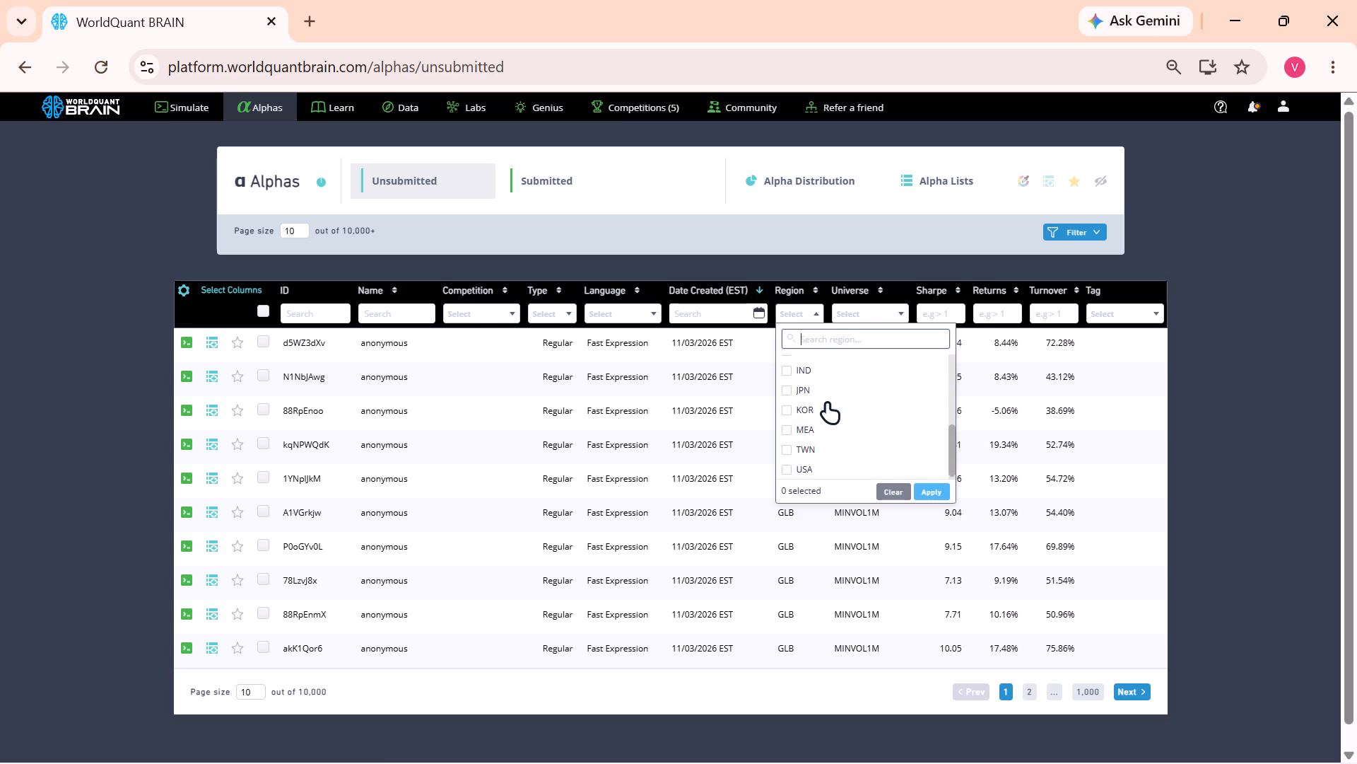
{"action": "scroll", "coordinate": [828, 403], "scroll_direction": "down", "scroll_amount": 2}
{"action": "scroll", "coordinate": [804, 461], "scroll_direction": "up", "scroll_amount": 1}
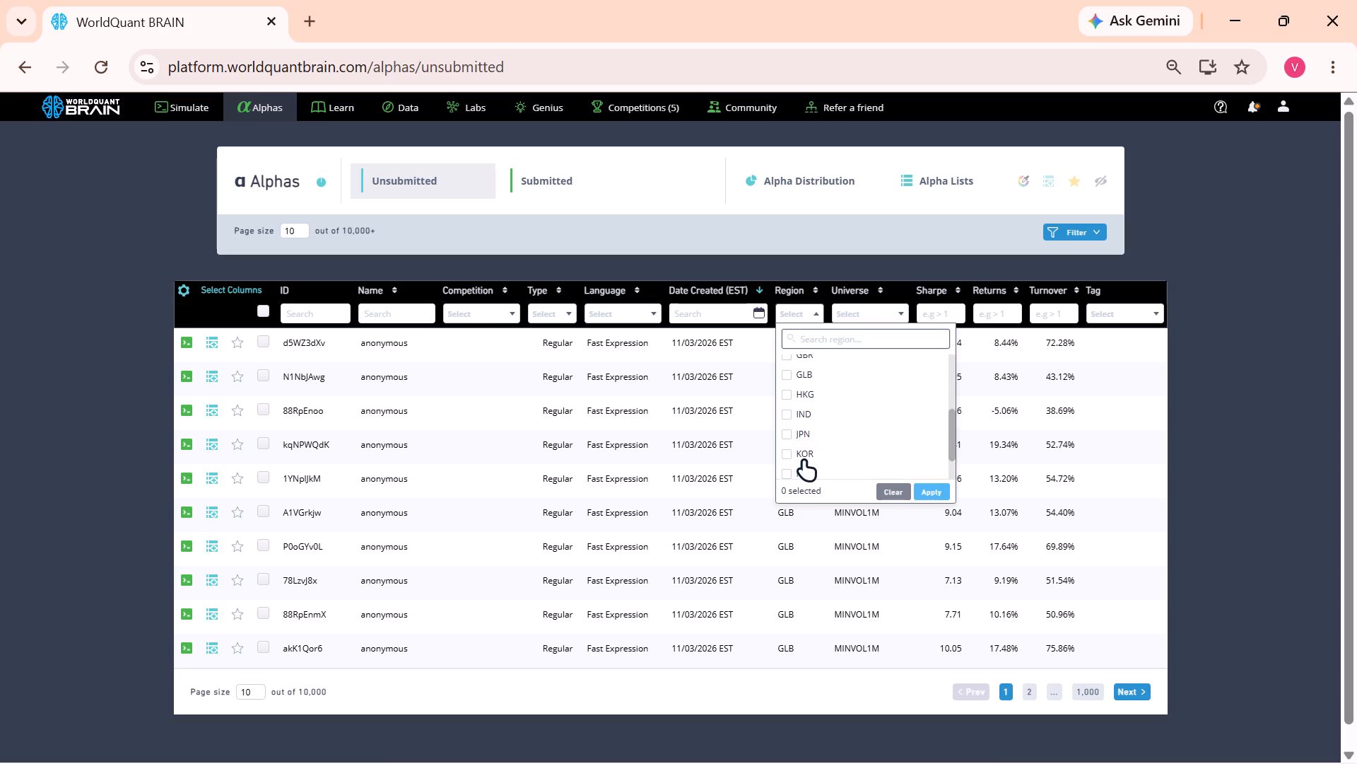
{"action": "scroll", "coordinate": [804, 461], "scroll_direction": "up", "scroll_amount": 1}
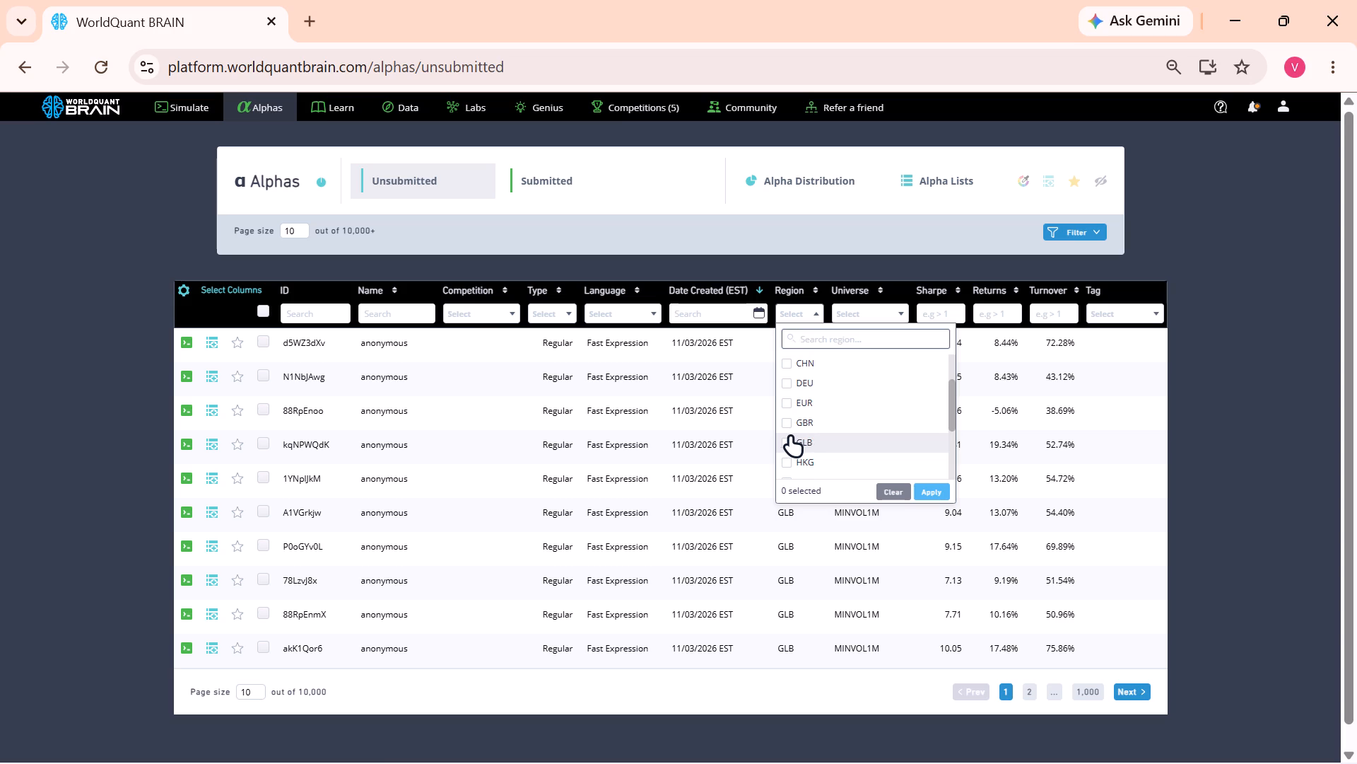
{"action": "scroll", "coordinate": [801, 405], "scroll_direction": "up", "scroll_amount": 1}
{"action": "scroll", "coordinate": [801, 405], "scroll_direction": "down", "scroll_amount": 1}
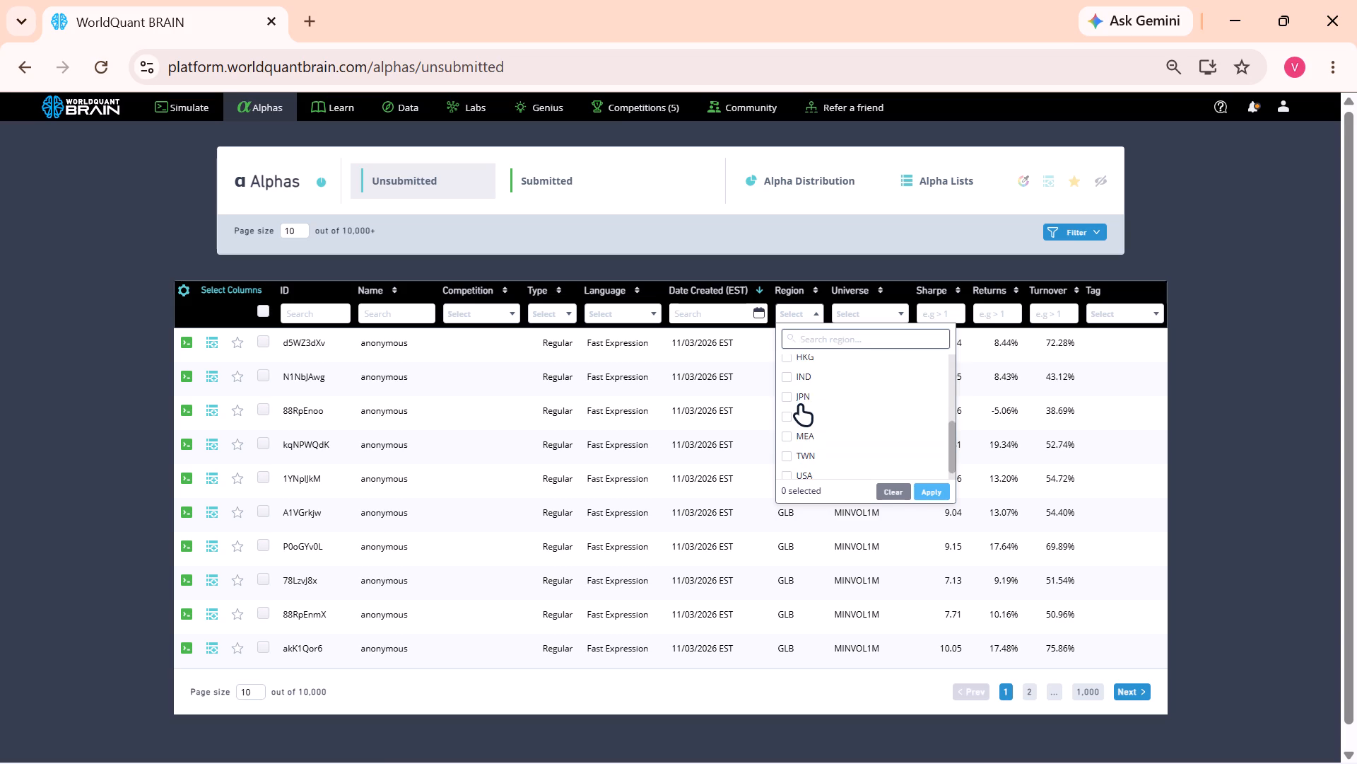
{"action": "scroll", "coordinate": [801, 405], "scroll_direction": "down", "scroll_amount": 2}
{"action": "scroll", "coordinate": [799, 470], "scroll_direction": "up", "scroll_amount": 1}
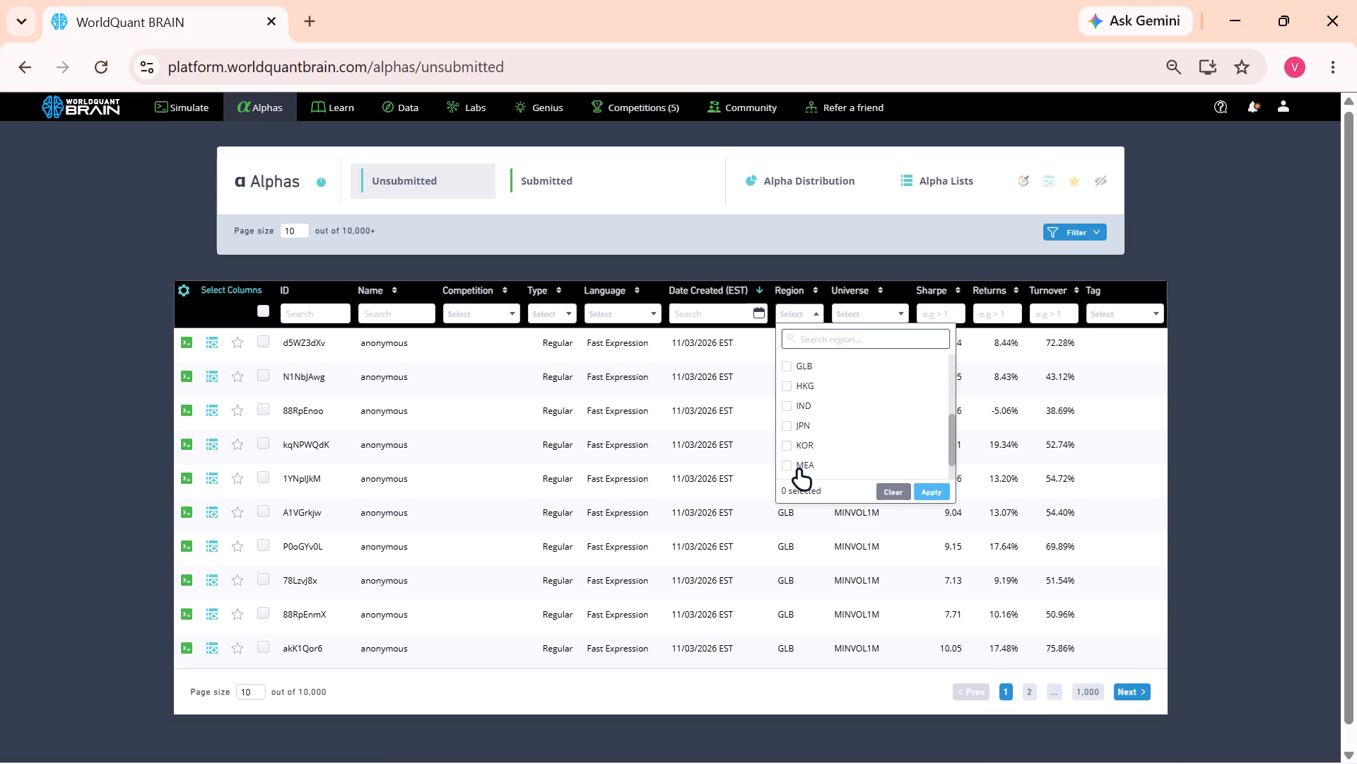
{"action": "scroll", "coordinate": [799, 470], "scroll_direction": "up", "scroll_amount": 1}
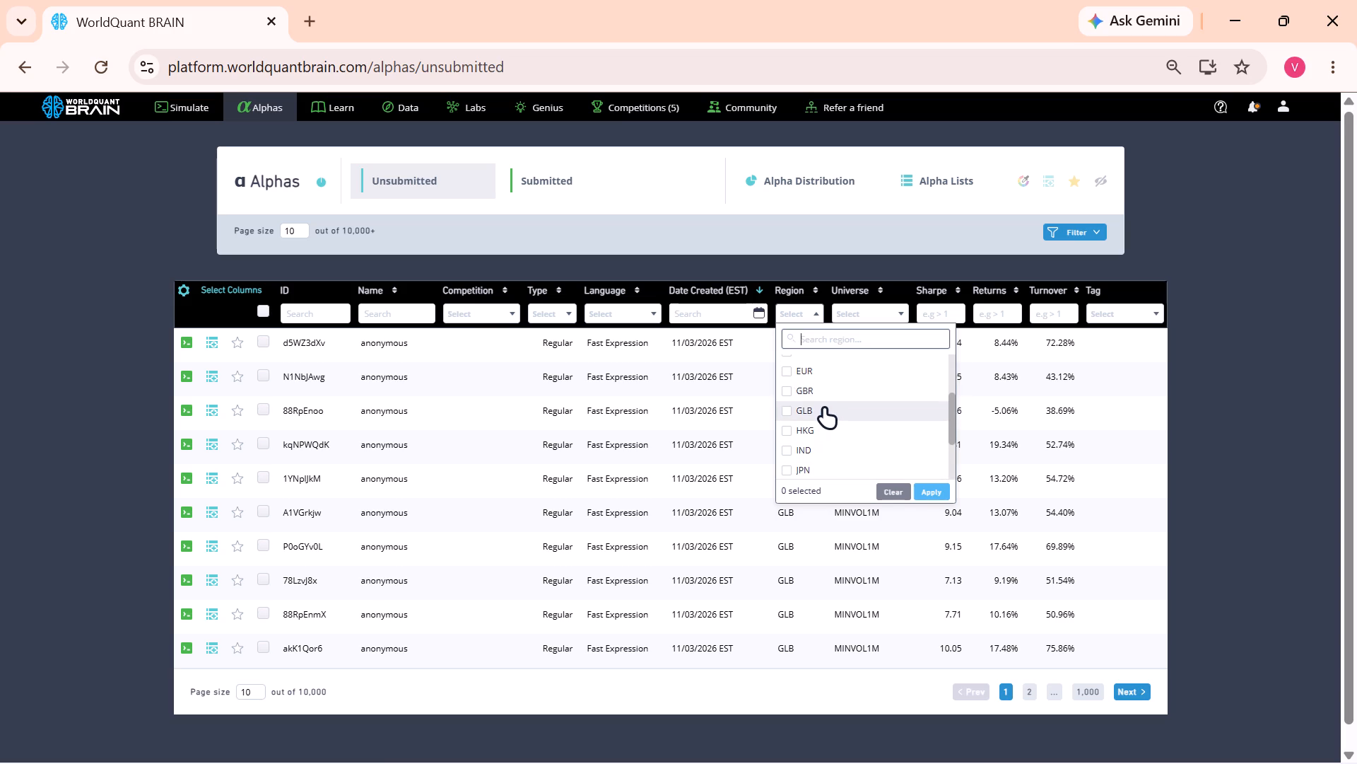
{"action": "left_click", "coordinate": [825, 408]}
{"action": "left_click", "coordinate": [931, 486]}
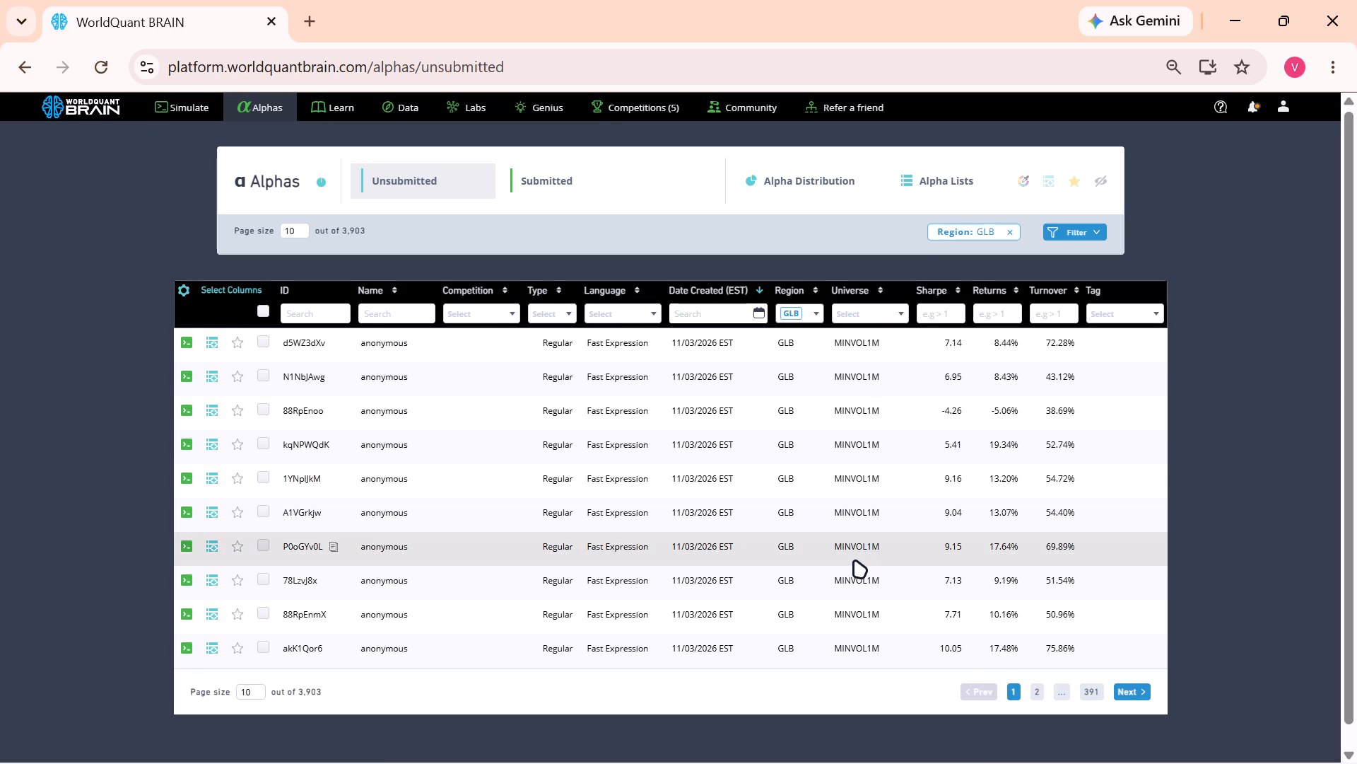
Browse the GLB alphas through page 3 and narrow the list to alphas of type Super.
{"action": "scroll", "coordinate": [854, 562], "scroll_direction": "down", "scroll_amount": 2}
{"action": "left_click", "coordinate": [1038, 674]}
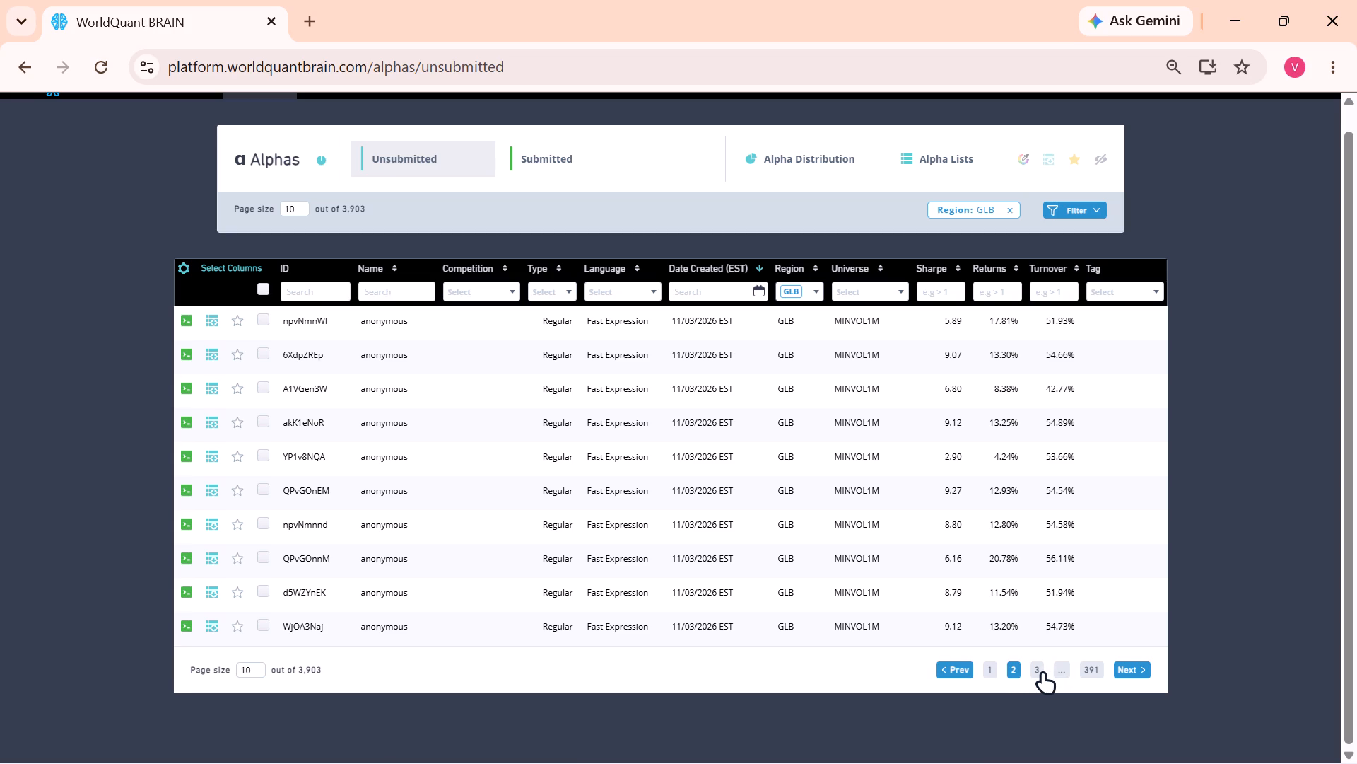
{"action": "left_click", "coordinate": [1043, 673]}
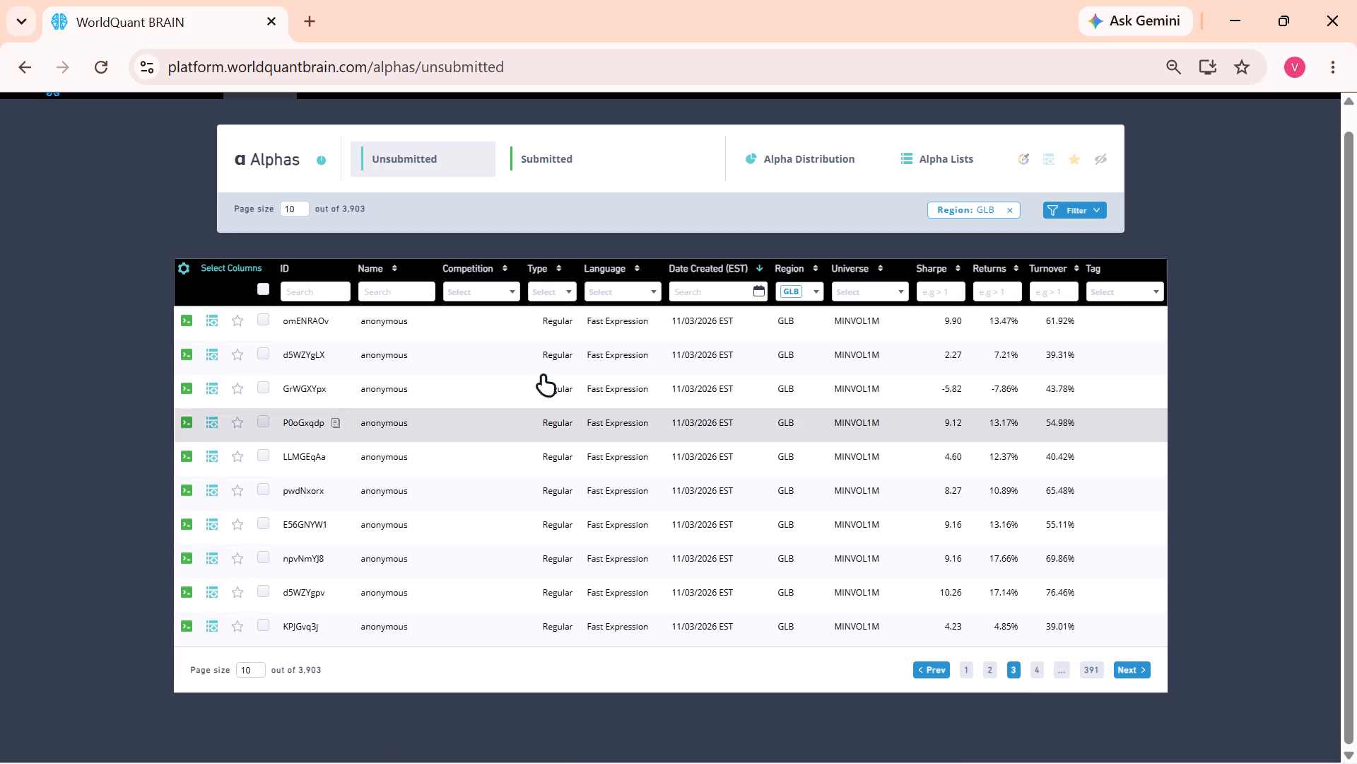
{"action": "left_click", "coordinate": [560, 297]}
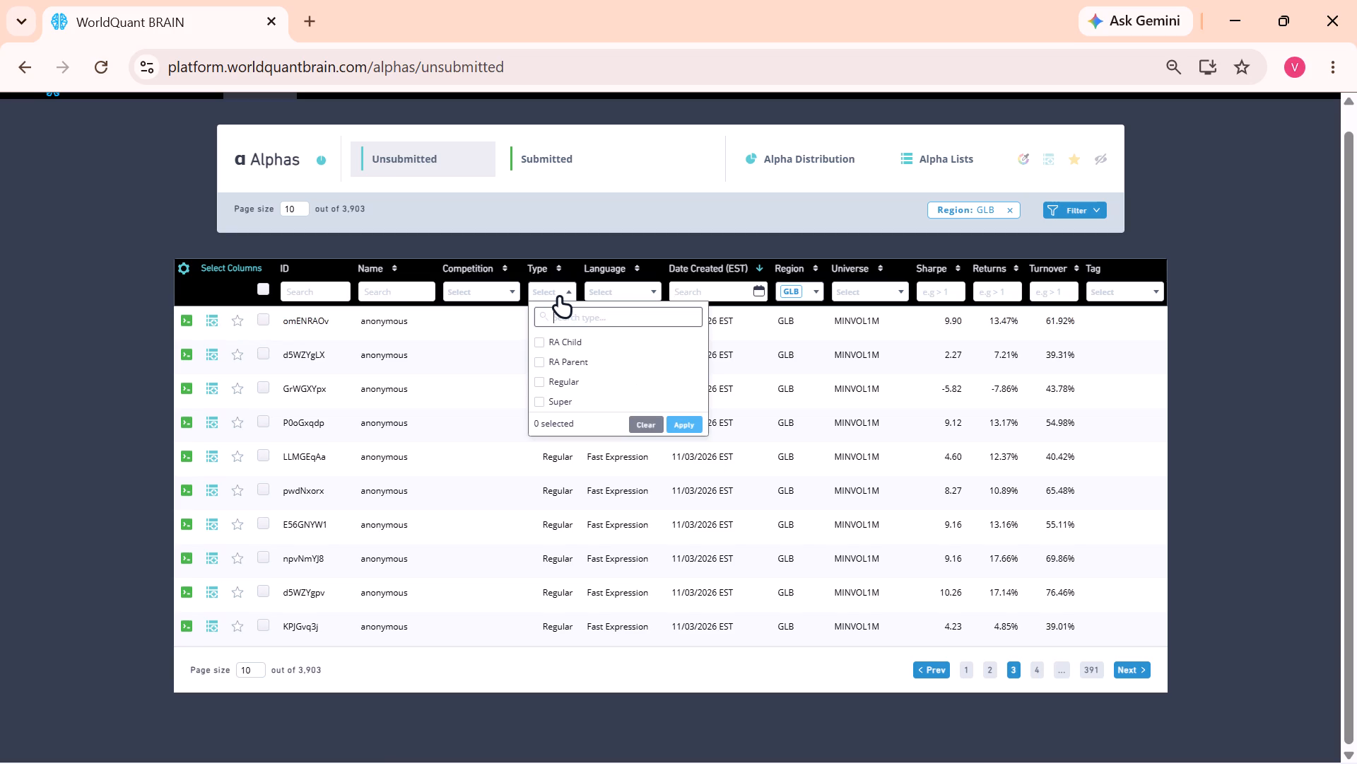
{"action": "scroll", "coordinate": [572, 356], "scroll_direction": "down", "scroll_amount": 1}
{"action": "scroll", "coordinate": [565, 378], "scroll_direction": "up", "scroll_amount": 1}
{"action": "scroll", "coordinate": [565, 378], "scroll_direction": "down", "scroll_amount": 1}
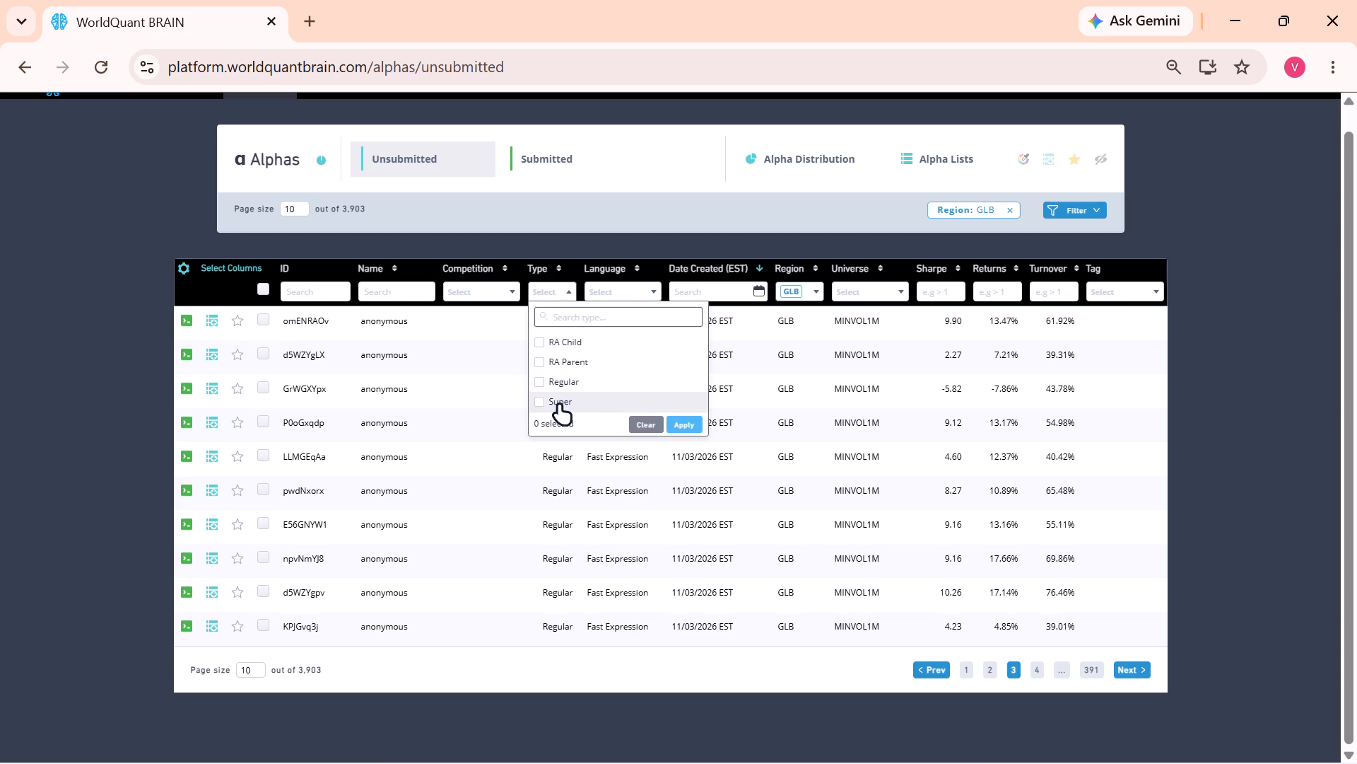
{"action": "left_click", "coordinate": [560, 405]}
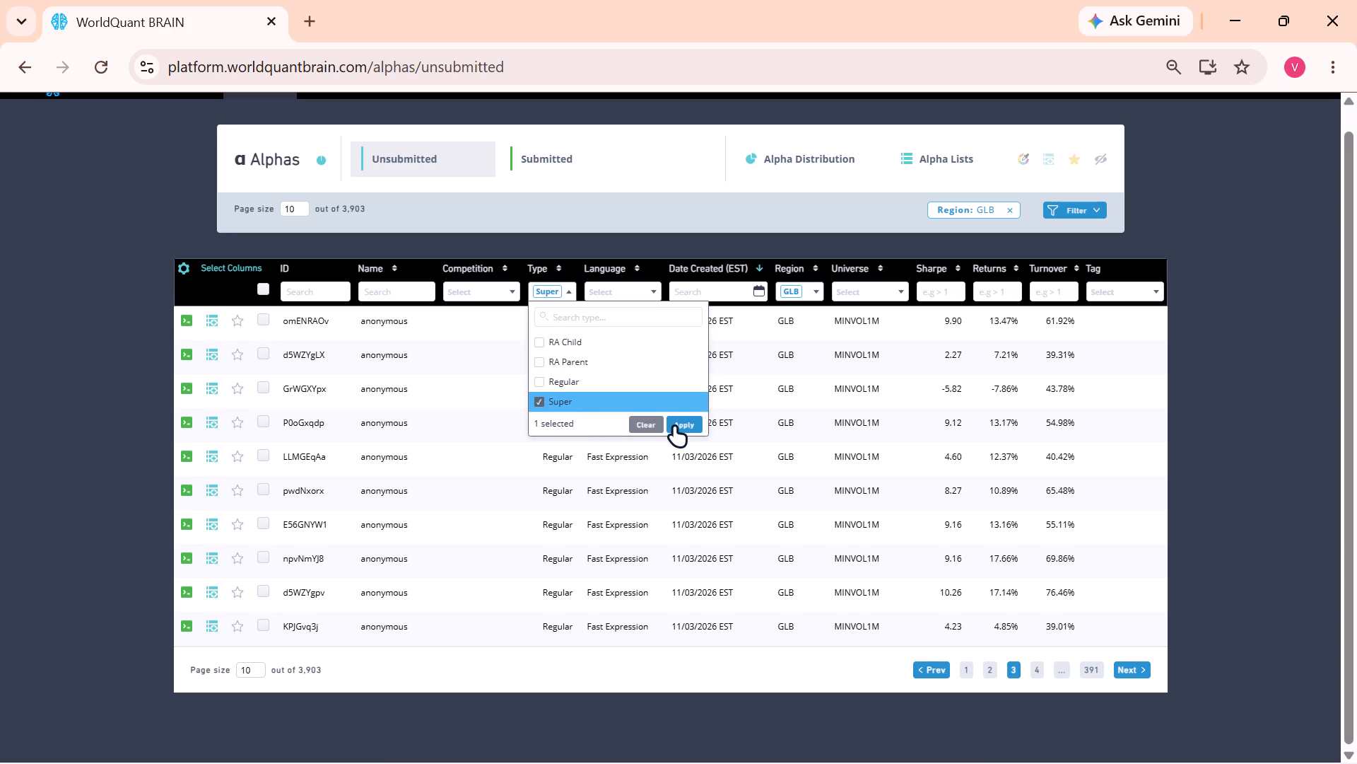
{"action": "left_click", "coordinate": [675, 427]}
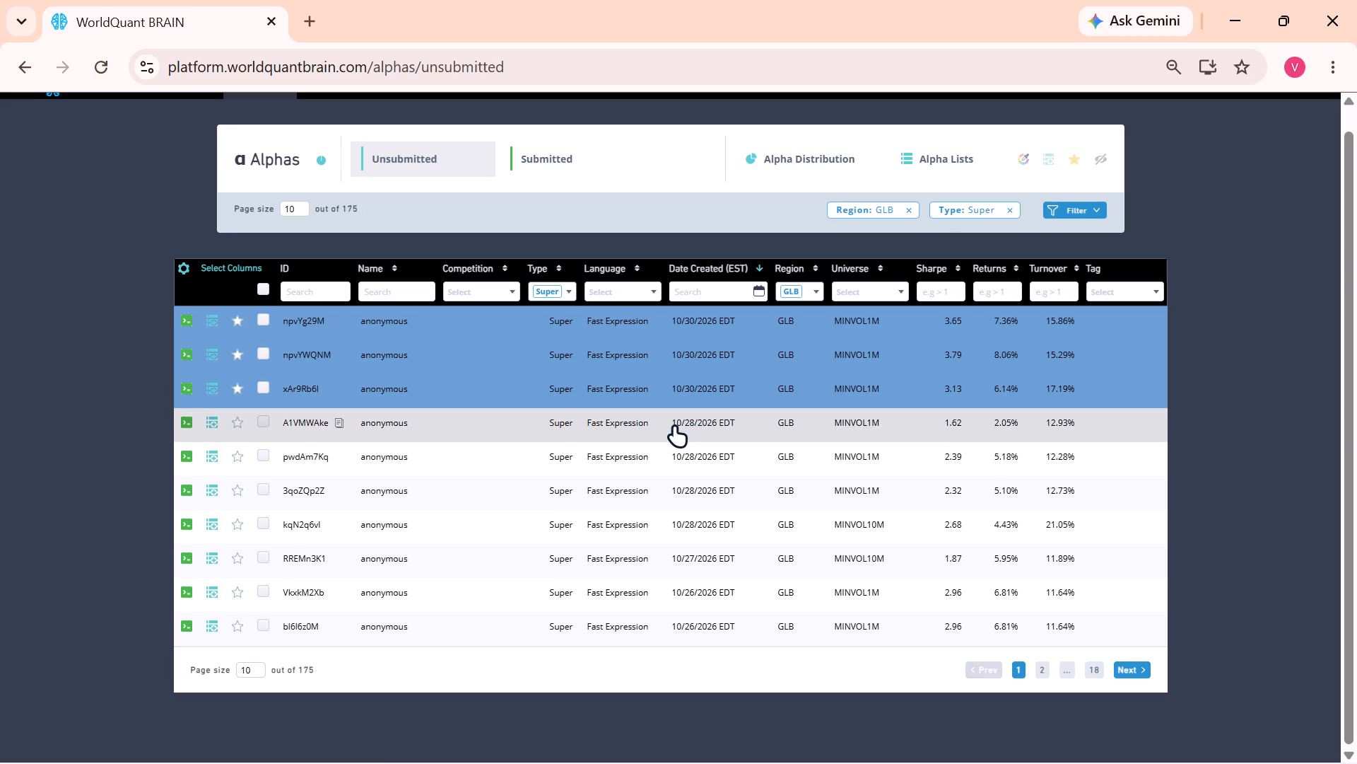
Open the details of super alpha npvYg29M and clone it into a new super simulation.
{"action": "left_click", "coordinate": [503, 330]}
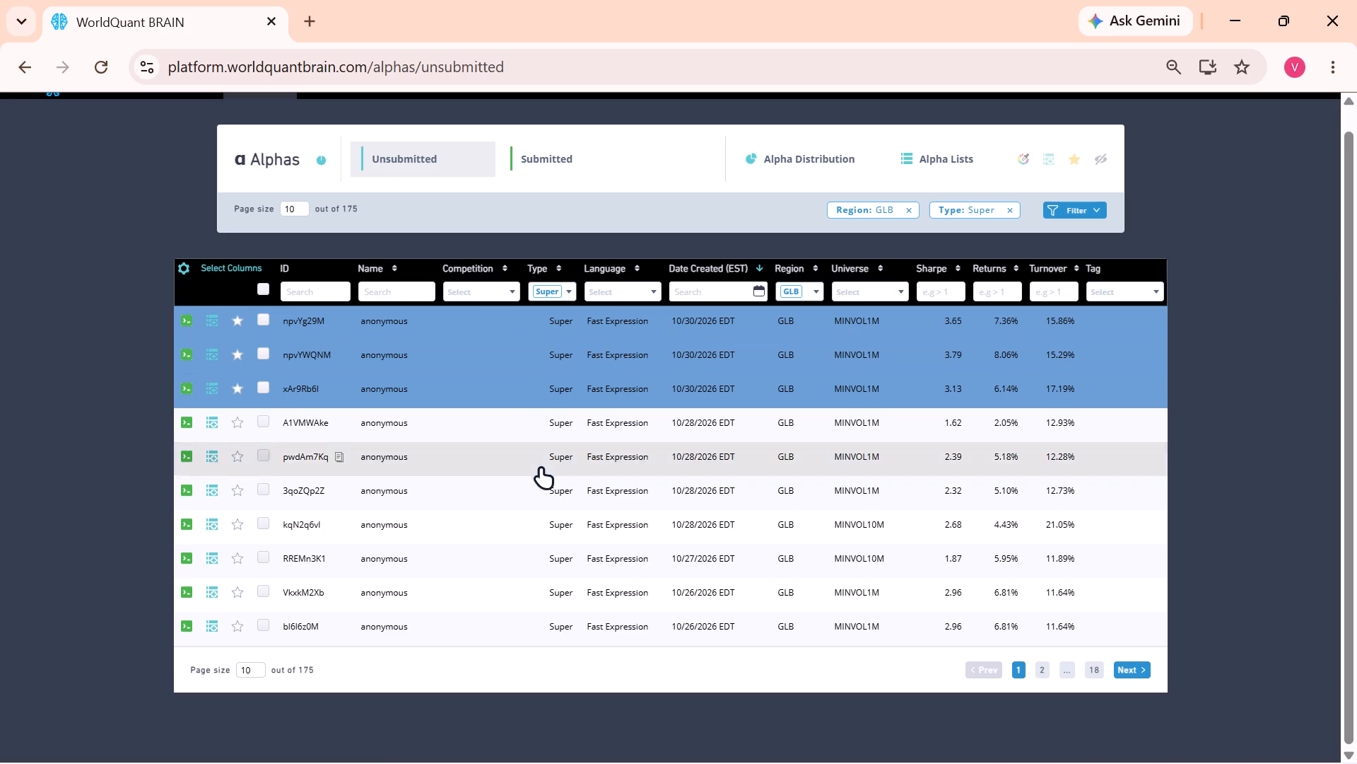
{"action": "left_click", "coordinate": [540, 318]}
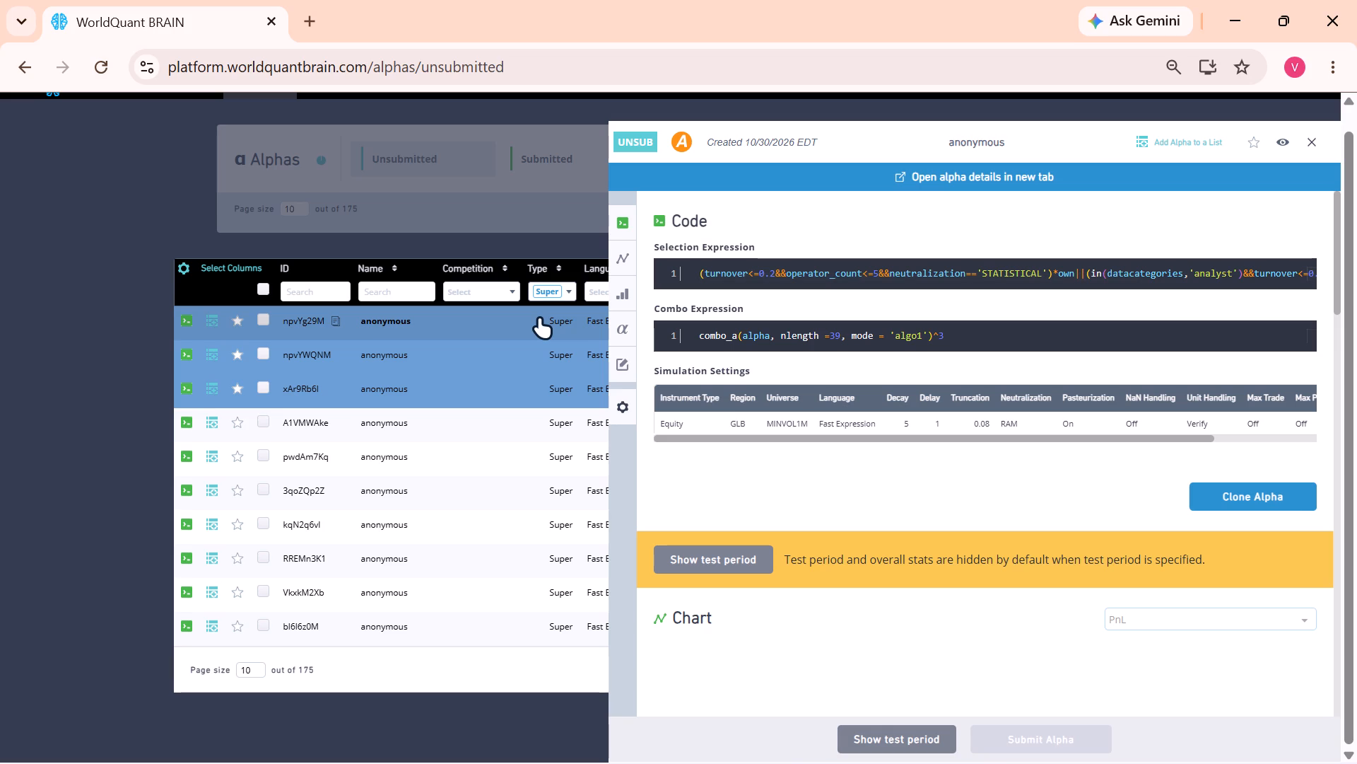
{"action": "left_click", "coordinate": [1227, 504]}
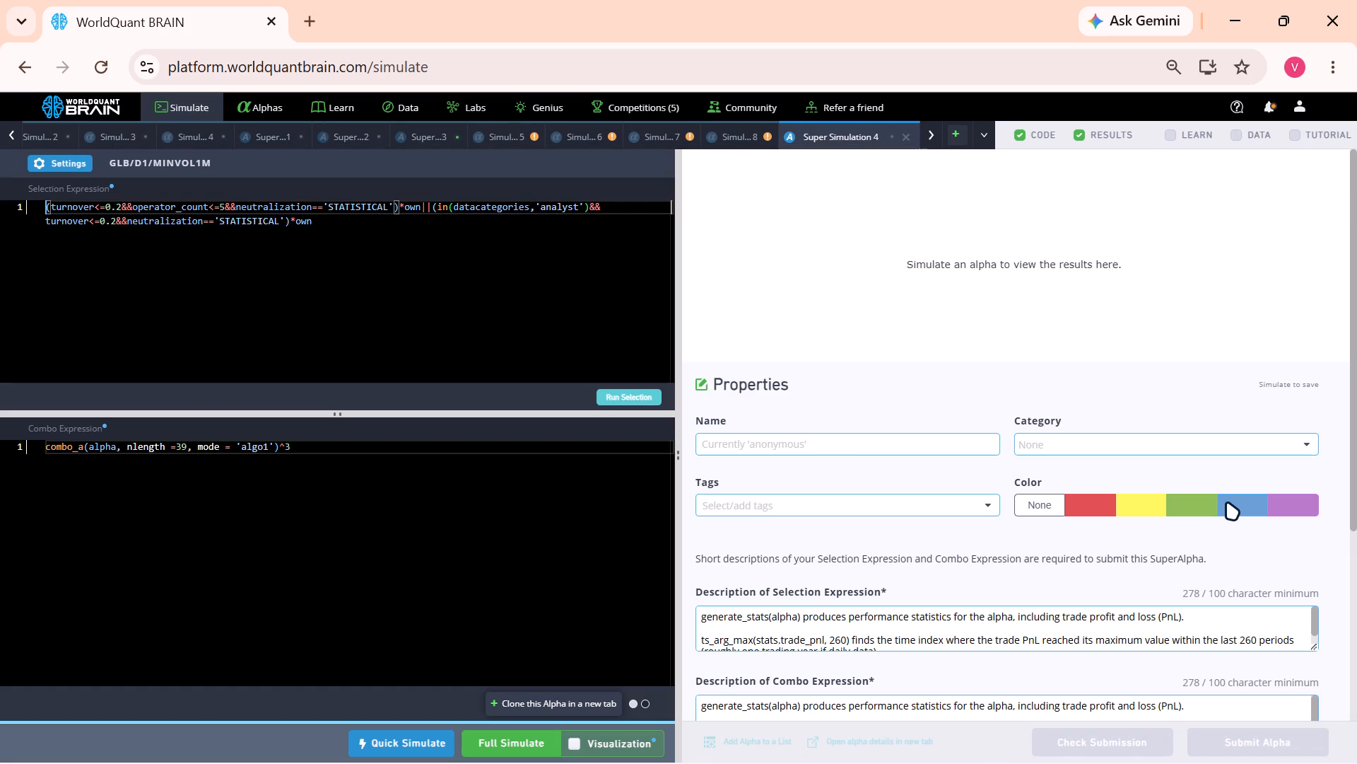
Place the text cursor at the end of the cloned alpha's Selection Expression for editing.
{"action": "left_click", "coordinate": [373, 254]}
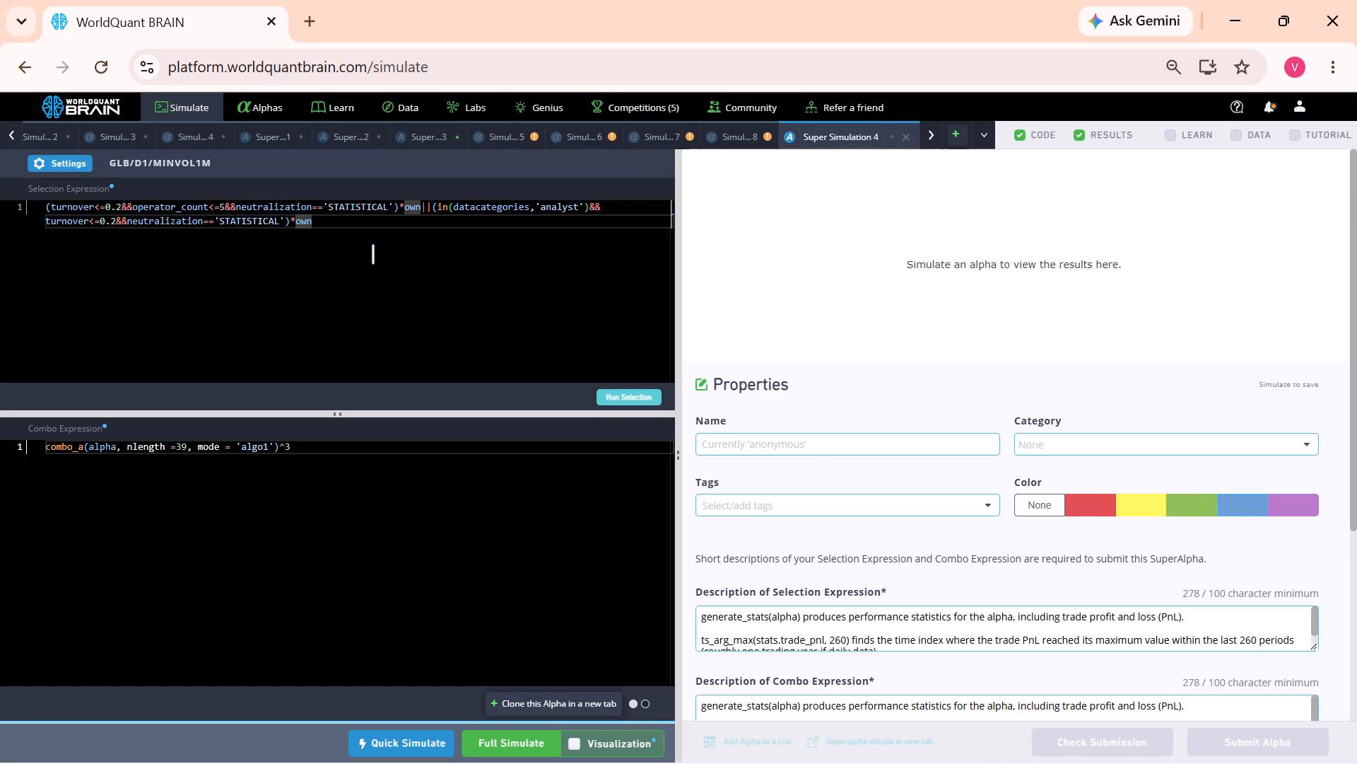
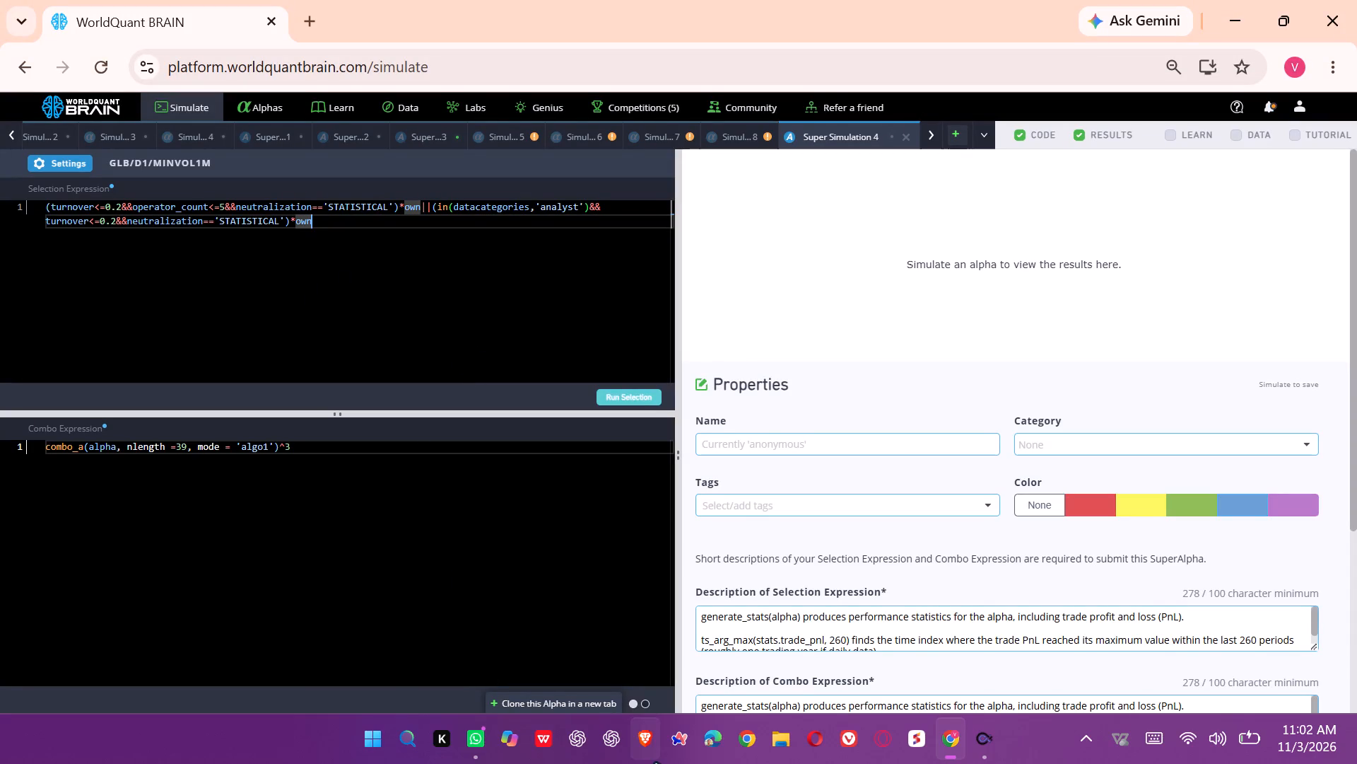
Switch to WPS Office without signing in and open the SELECTION EXPRESSIONS document.
{"action": "double_click", "coordinate": [541, 743]}
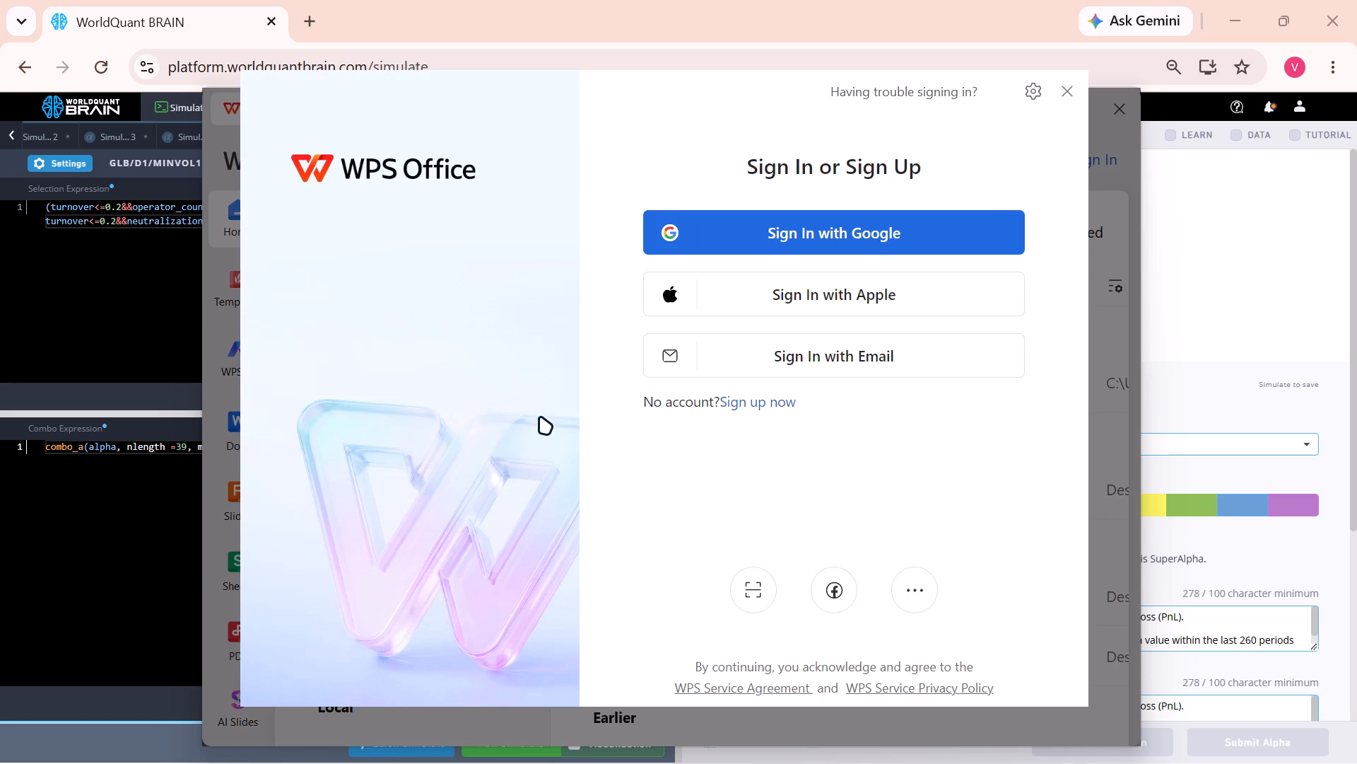
{"action": "left_click", "coordinate": [1069, 93]}
{"action": "left_click", "coordinate": [854, 175]}
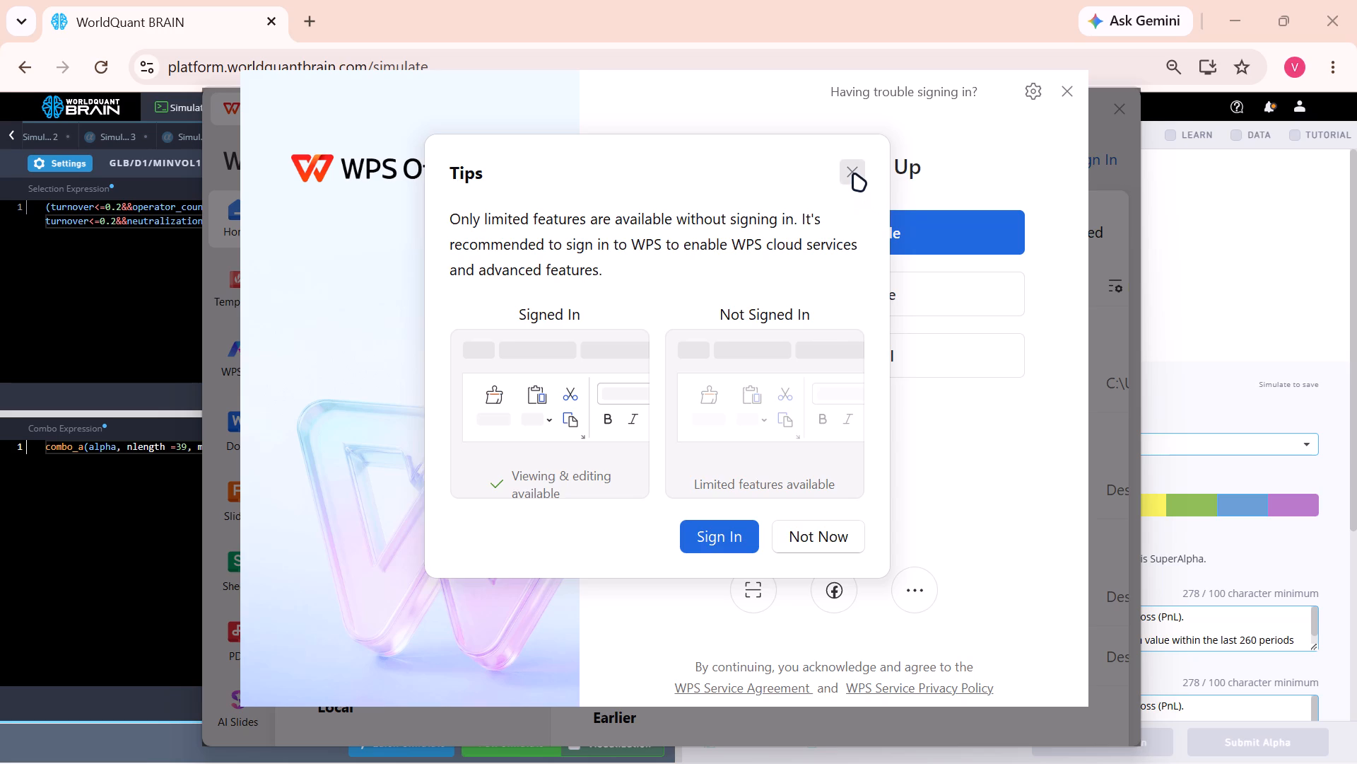
{"action": "left_click", "coordinate": [1059, 91]}
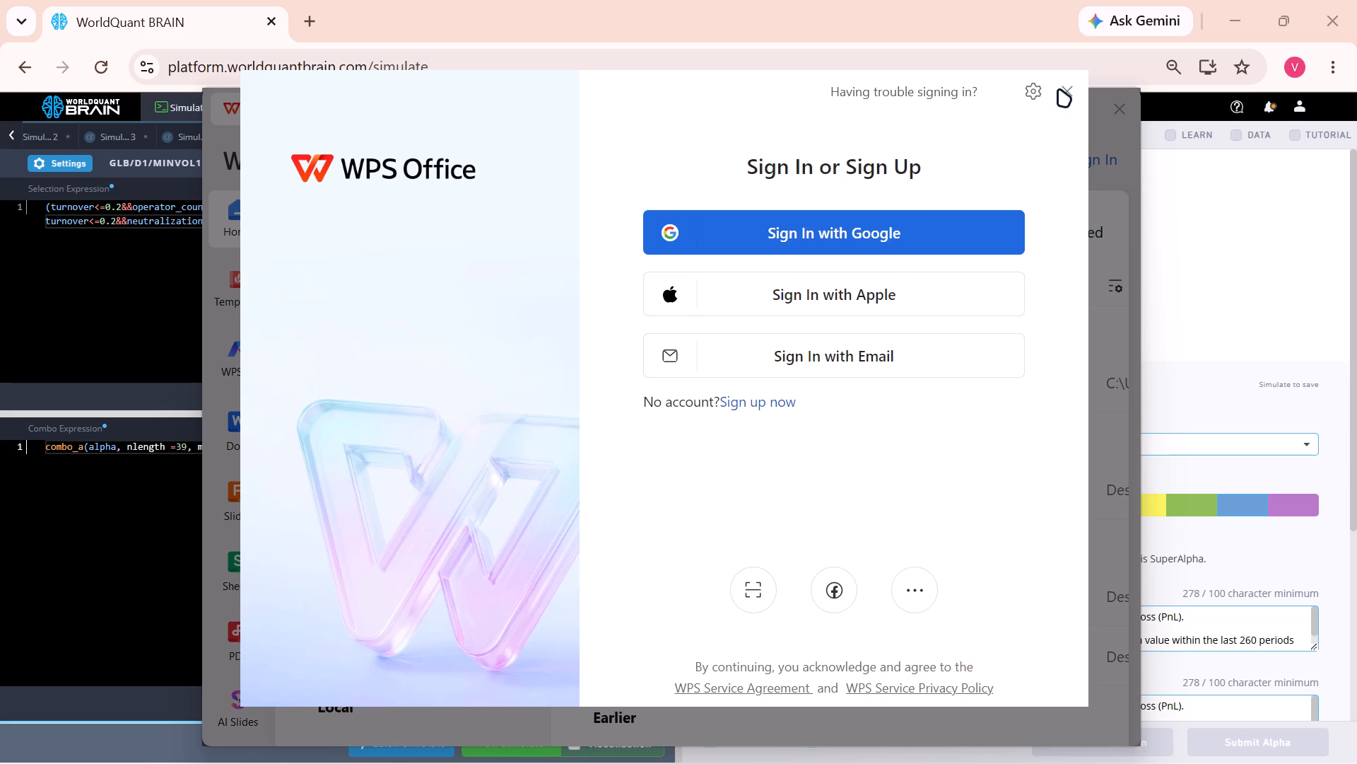
{"action": "left_click", "coordinate": [1067, 93]}
{"action": "left_click", "coordinate": [793, 534]}
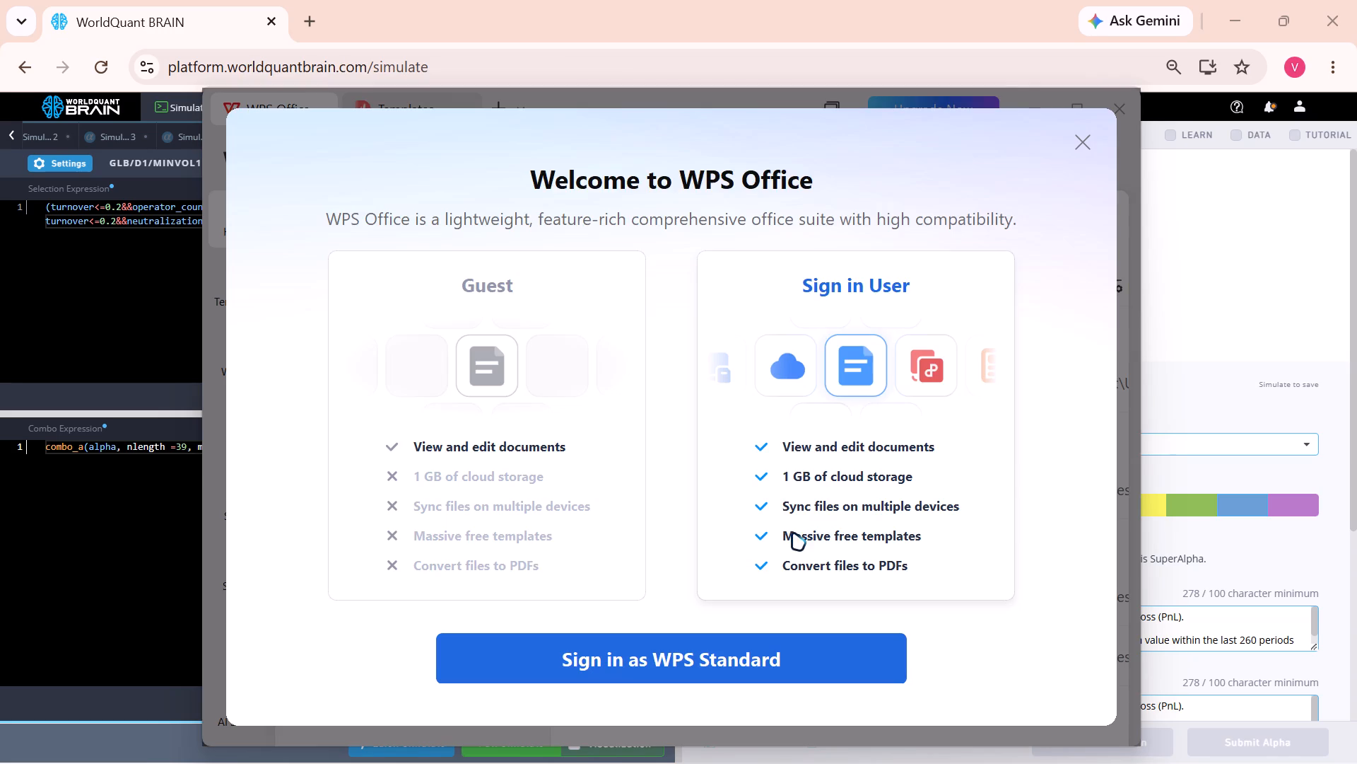
{"action": "left_click", "coordinate": [1086, 141]}
{"action": "scroll", "coordinate": [720, 451], "scroll_direction": "down", "scroll_amount": 2}
{"action": "double_click", "coordinate": [710, 416]}
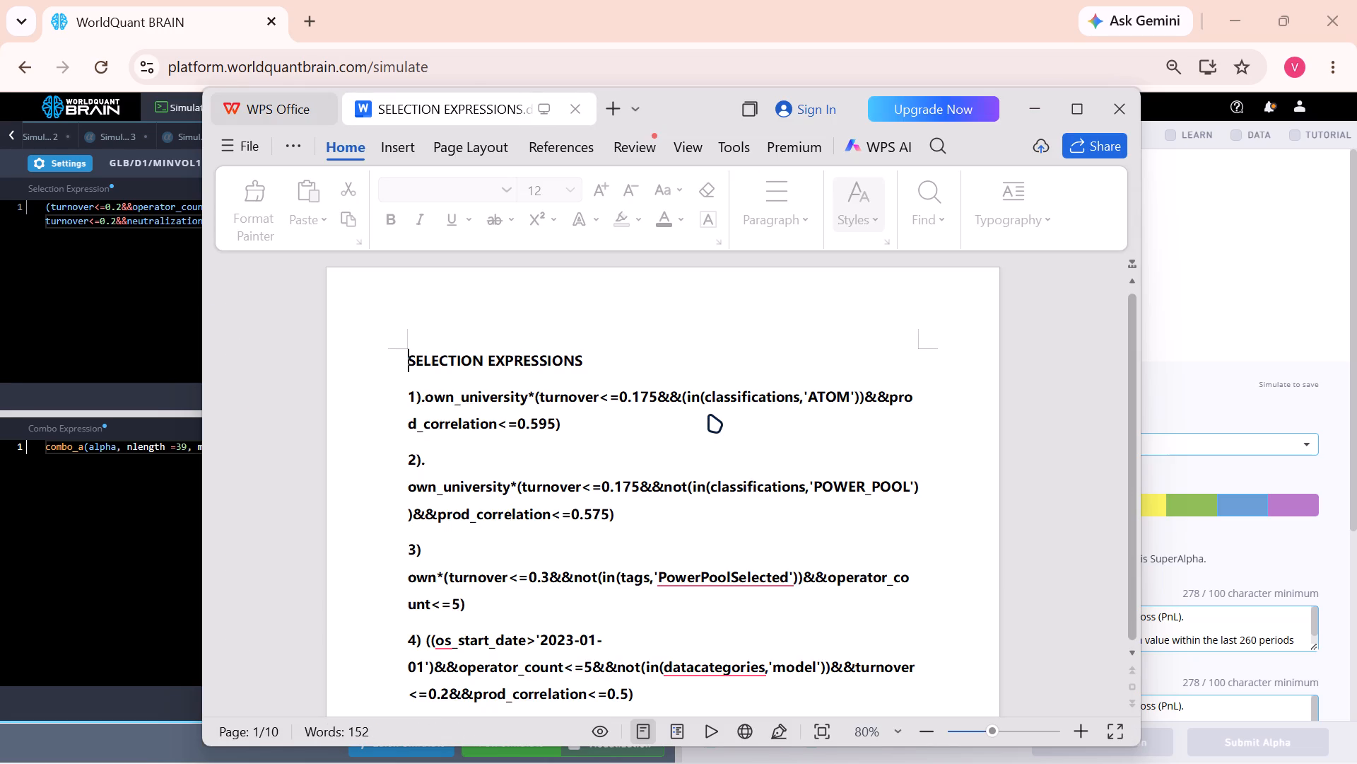
Look through the numbered selection expressions near the end of the document and highlight expression 69.
{"action": "scroll", "coordinate": [710, 416], "scroll_direction": "down", "scroll_amount": 6}
{"action": "scroll", "coordinate": [653, 577], "scroll_direction": "down", "scroll_amount": 20}
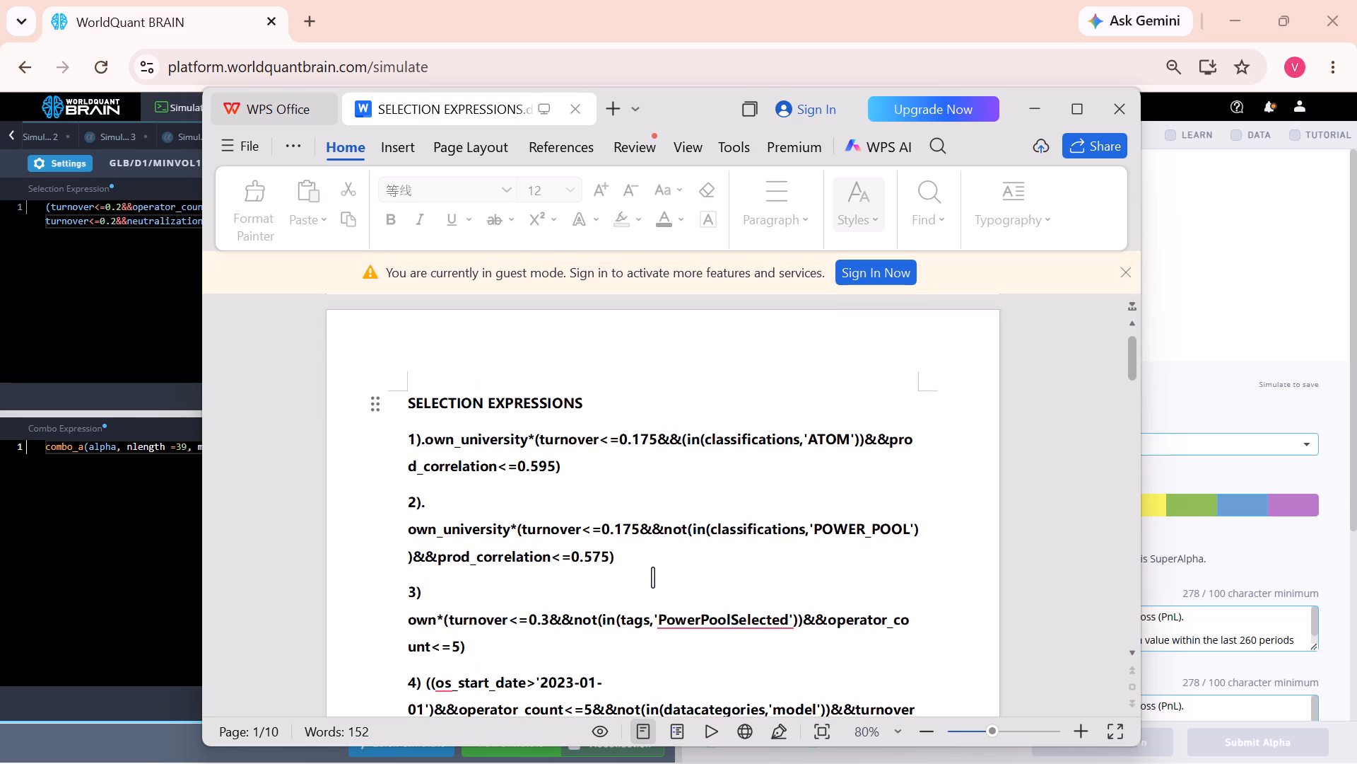
{"action": "scroll", "coordinate": [653, 577], "scroll_direction": "down", "scroll_amount": 12}
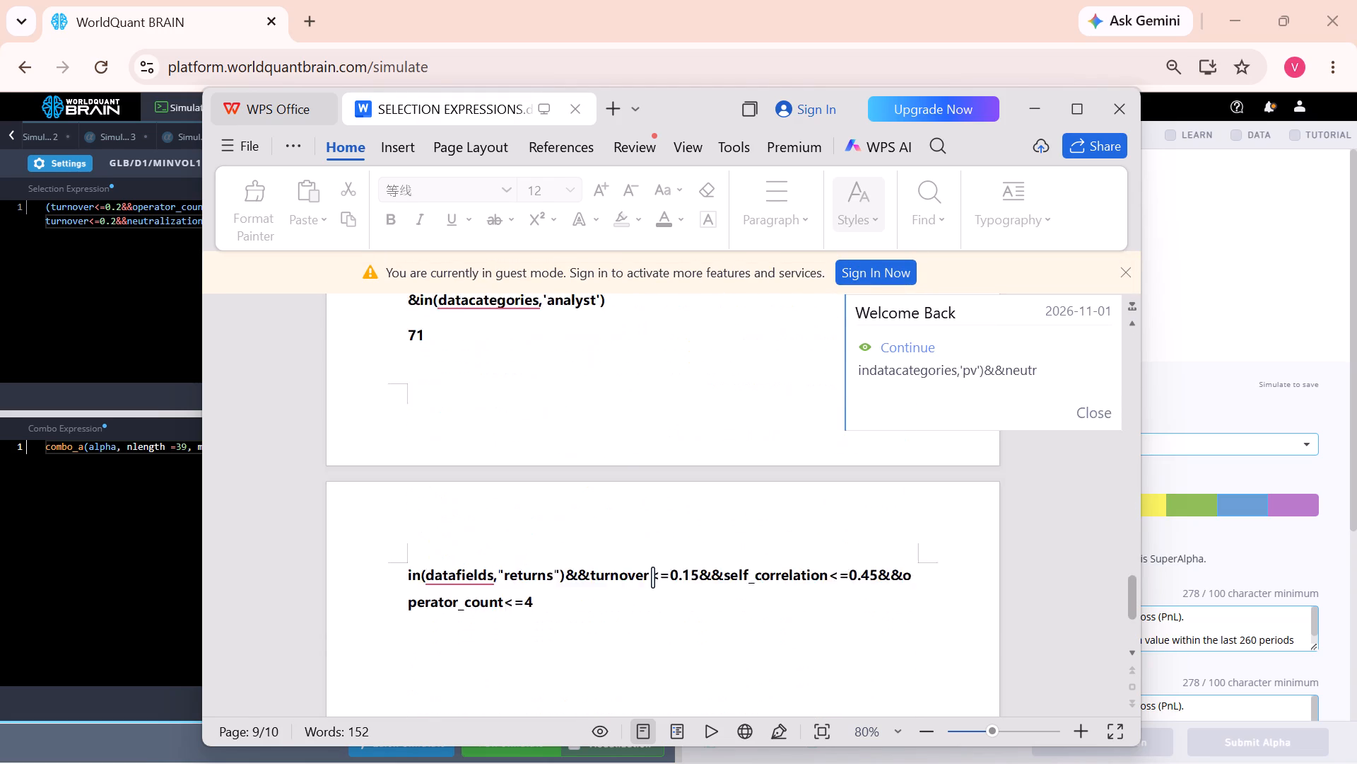
{"action": "scroll", "coordinate": [653, 577], "scroll_direction": "down", "scroll_amount": 2}
{"action": "scroll", "coordinate": [653, 577], "scroll_direction": "up", "scroll_amount": 4}
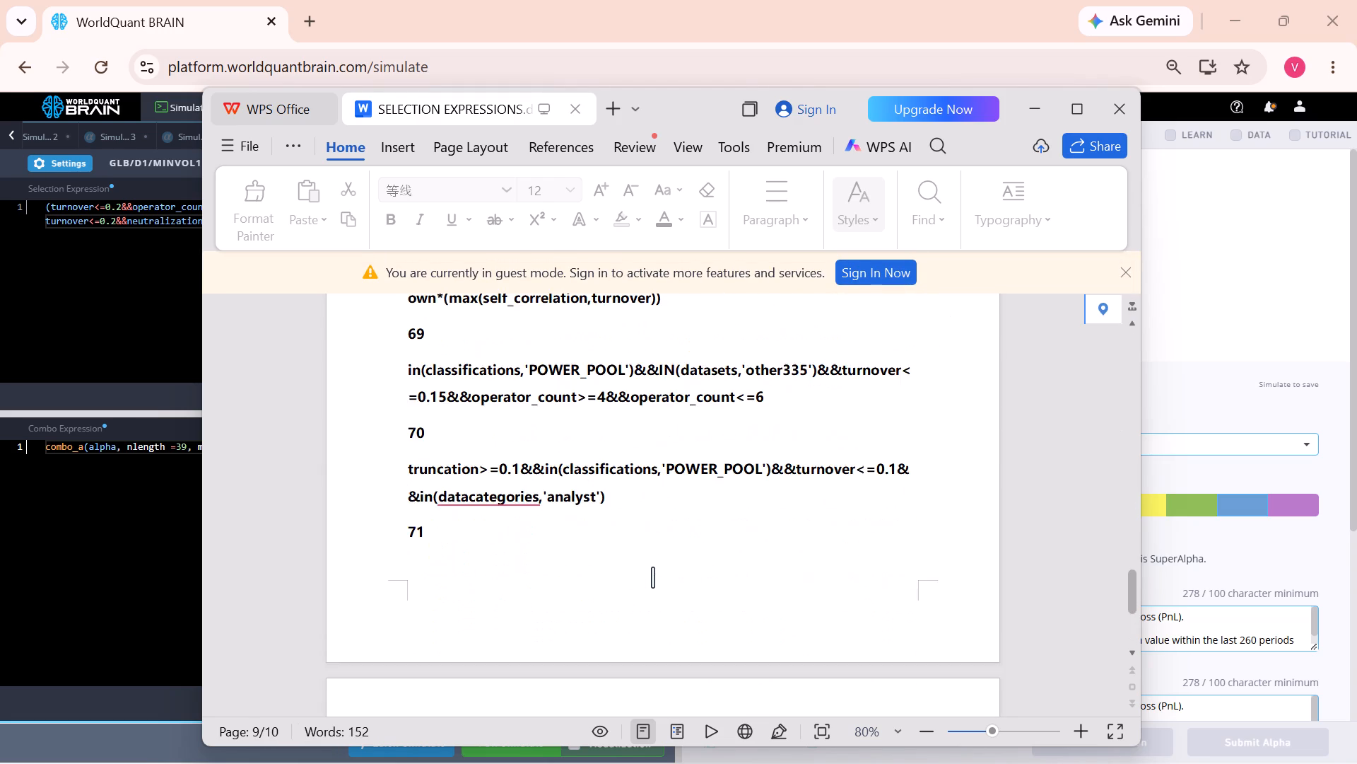
{"action": "scroll", "coordinate": [653, 577], "scroll_direction": "up", "scroll_amount": 1}
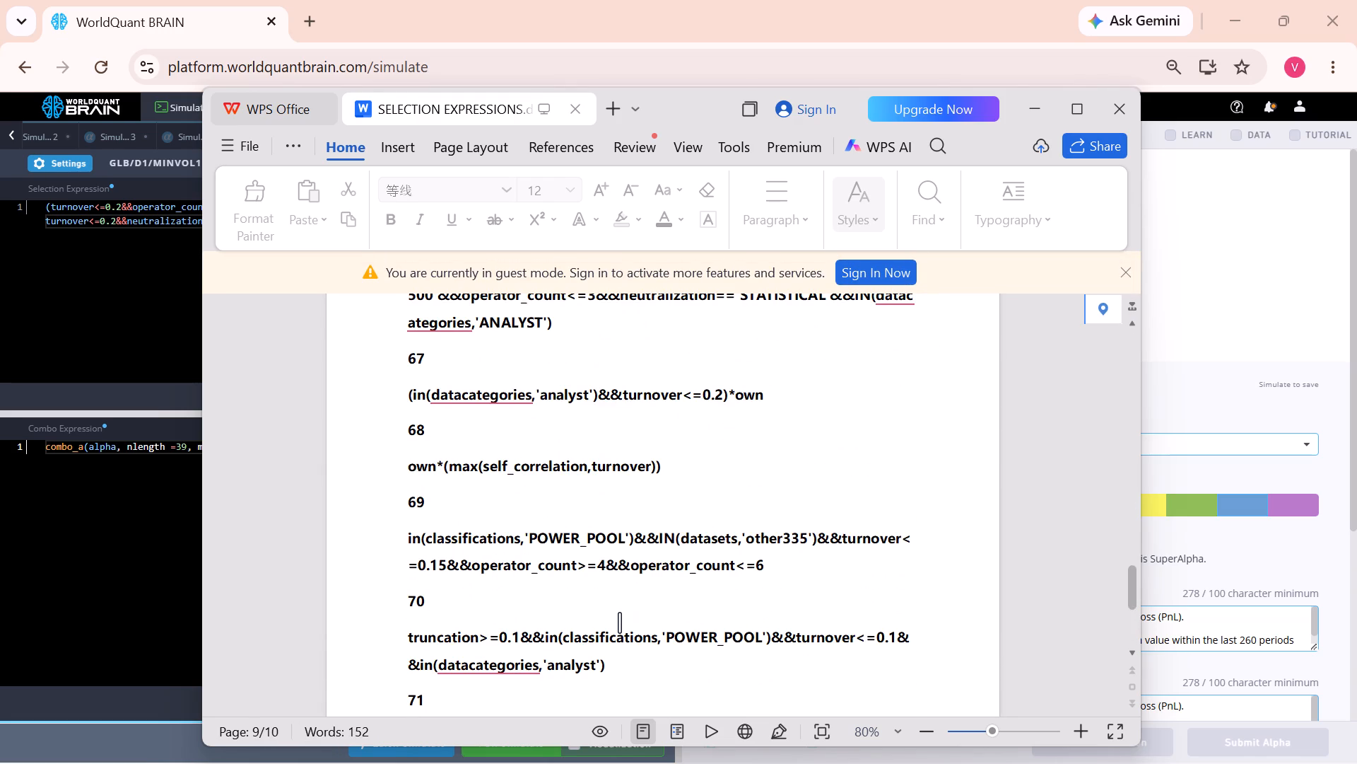
{"action": "scroll", "coordinate": [620, 623], "scroll_direction": "down", "scroll_amount": 1}
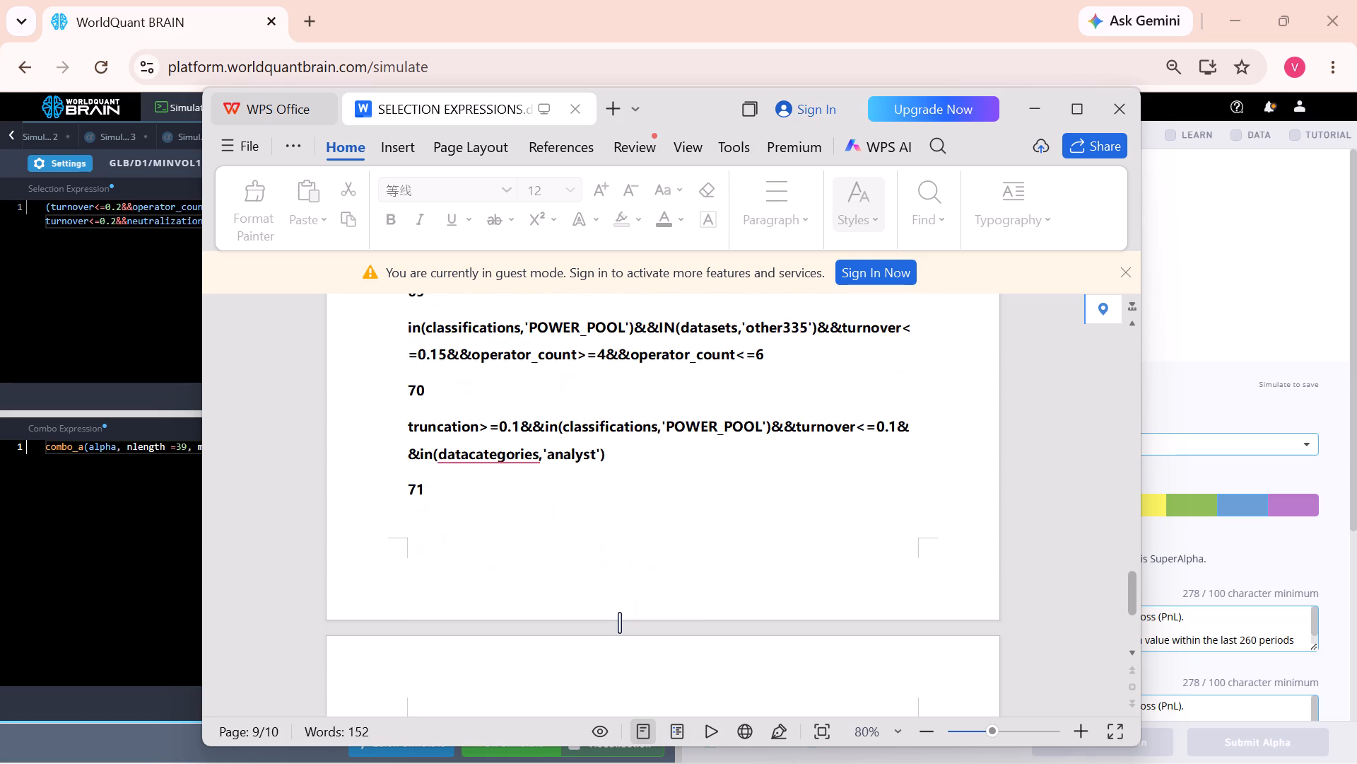
{"action": "scroll", "coordinate": [573, 494], "scroll_direction": "up", "scroll_amount": 1}
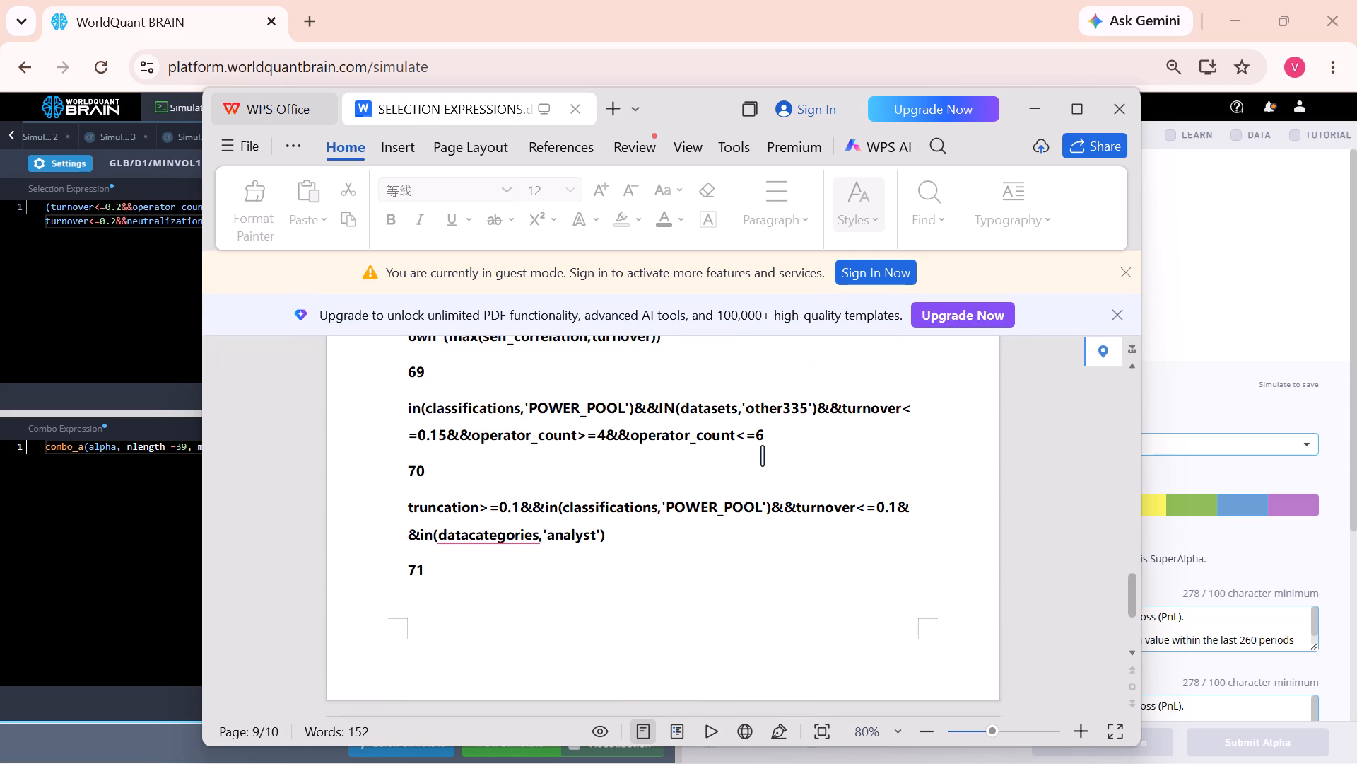
{"action": "scroll", "coordinate": [763, 456], "scroll_direction": "up", "scroll_amount": 1}
{"action": "left_click_drag", "start_coordinate": [772, 477], "coordinate": [650, 476]}
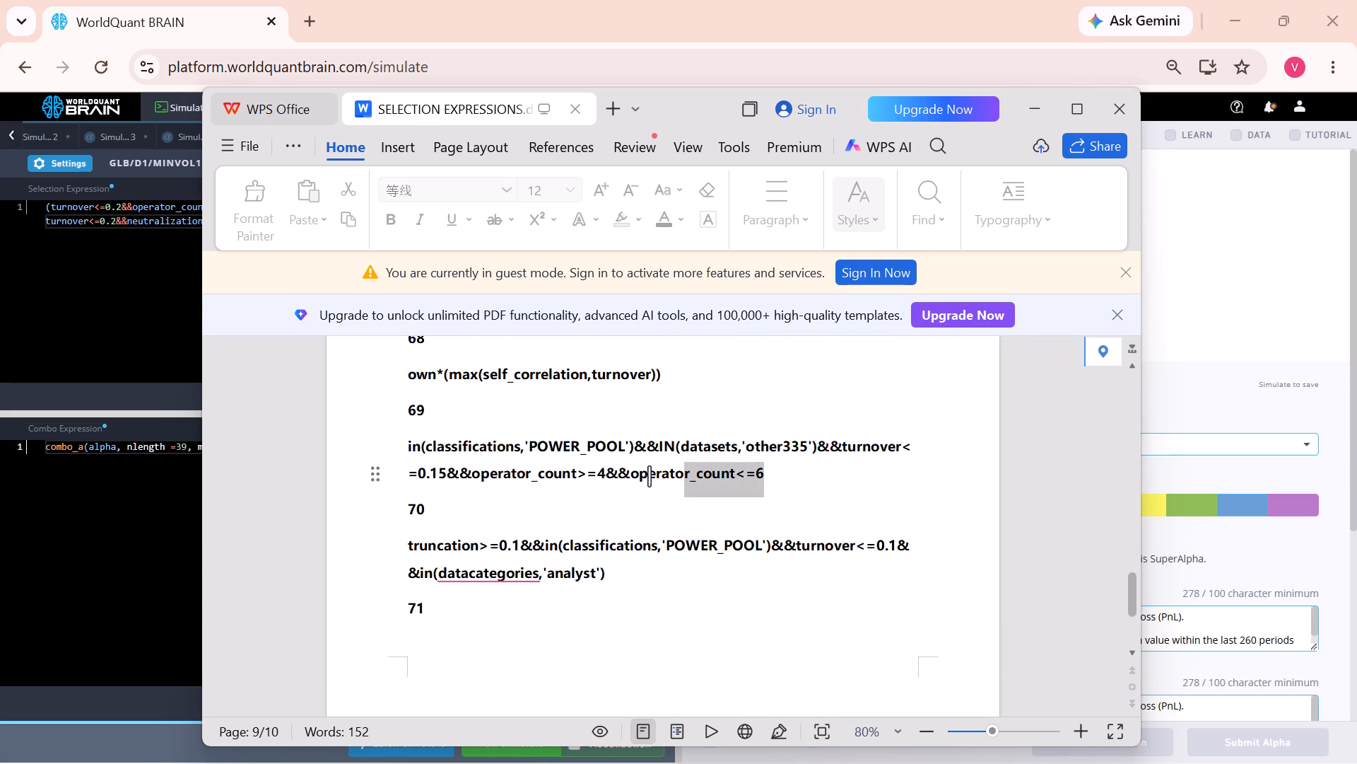
{"action": "left_click_drag", "start_coordinate": [650, 476], "coordinate": [391, 461]}
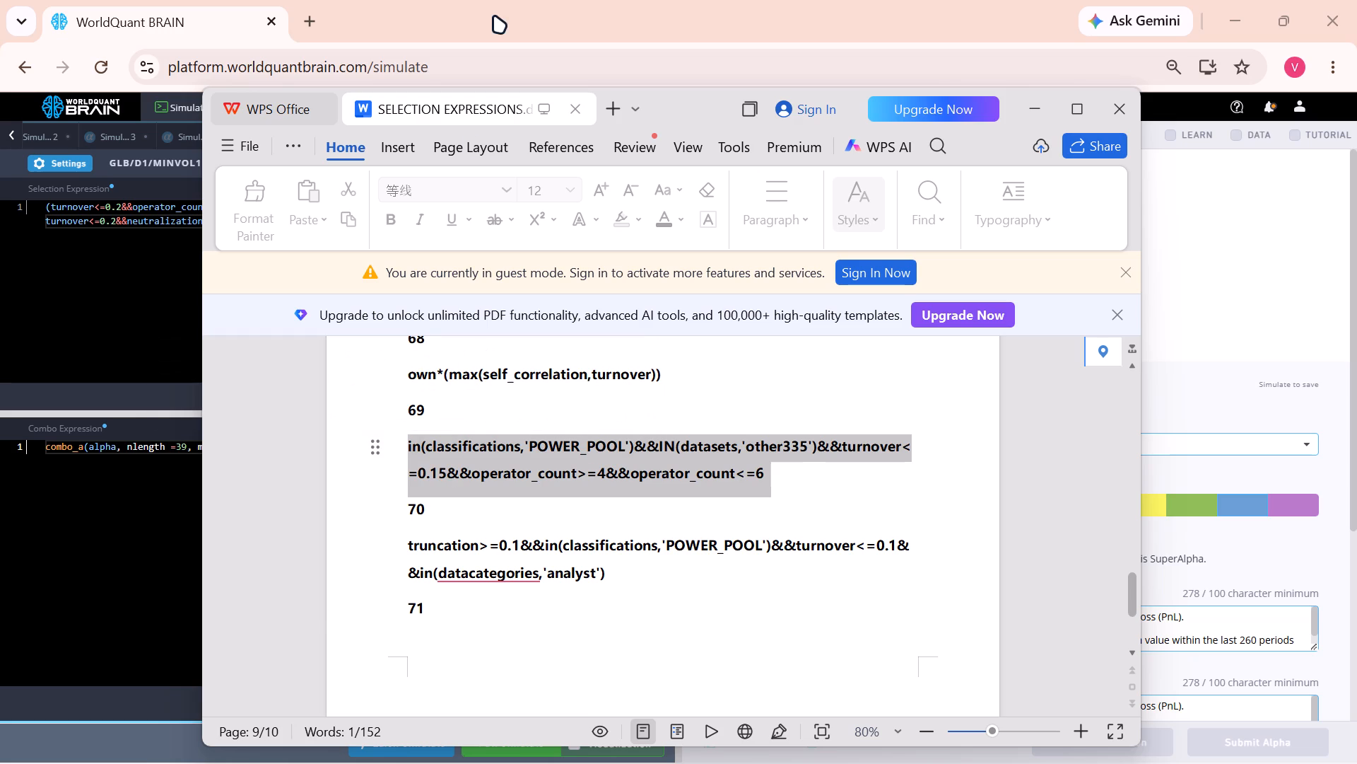
Search the rest of the document's numbered expressions for the one combining operator count, analyst data category and STATISTICAL neutralization.
{"action": "scroll", "coordinate": [597, 409], "scroll_direction": "down", "scroll_amount": 6}
{"action": "scroll", "coordinate": [597, 409], "scroll_direction": "up", "scroll_amount": 9}
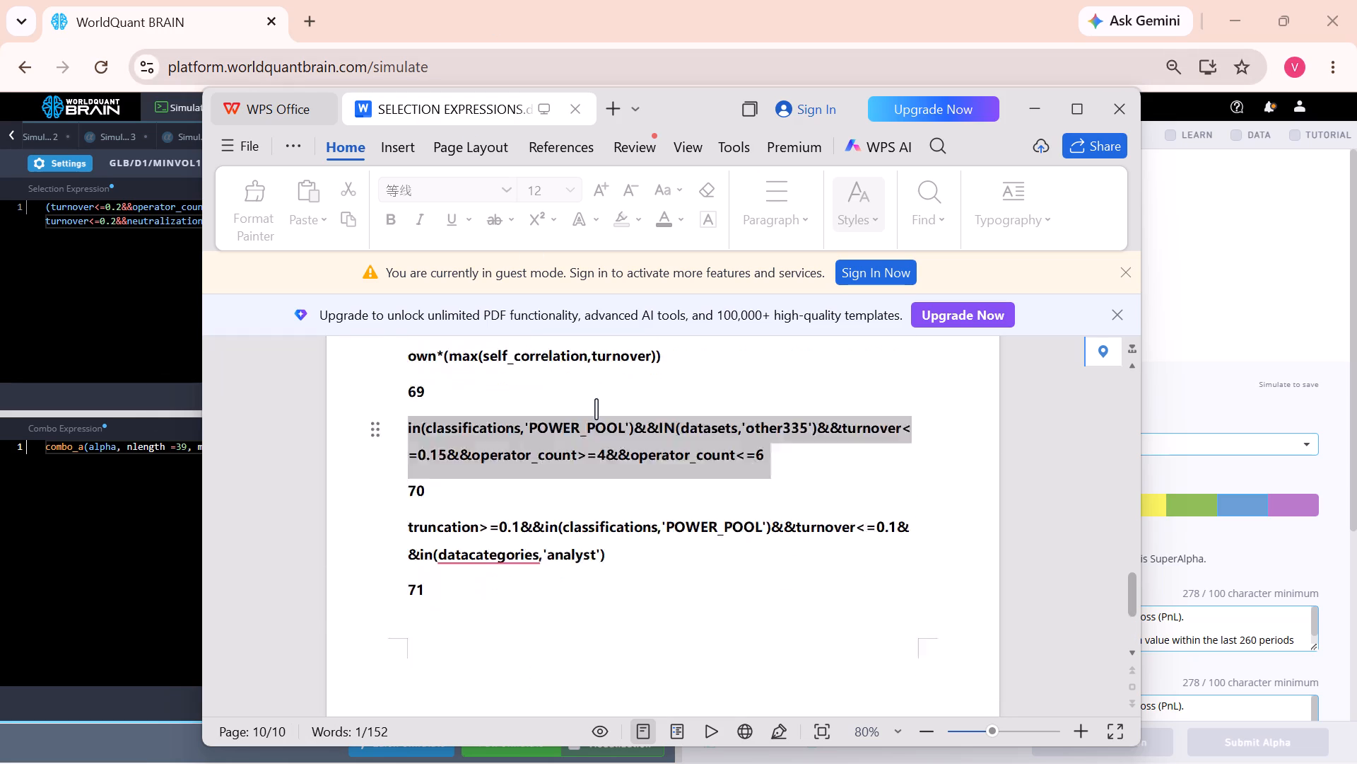
{"action": "scroll", "coordinate": [597, 409], "scroll_direction": "up", "scroll_amount": 6}
{"action": "scroll", "coordinate": [597, 409], "scroll_direction": "down", "scroll_amount": 1}
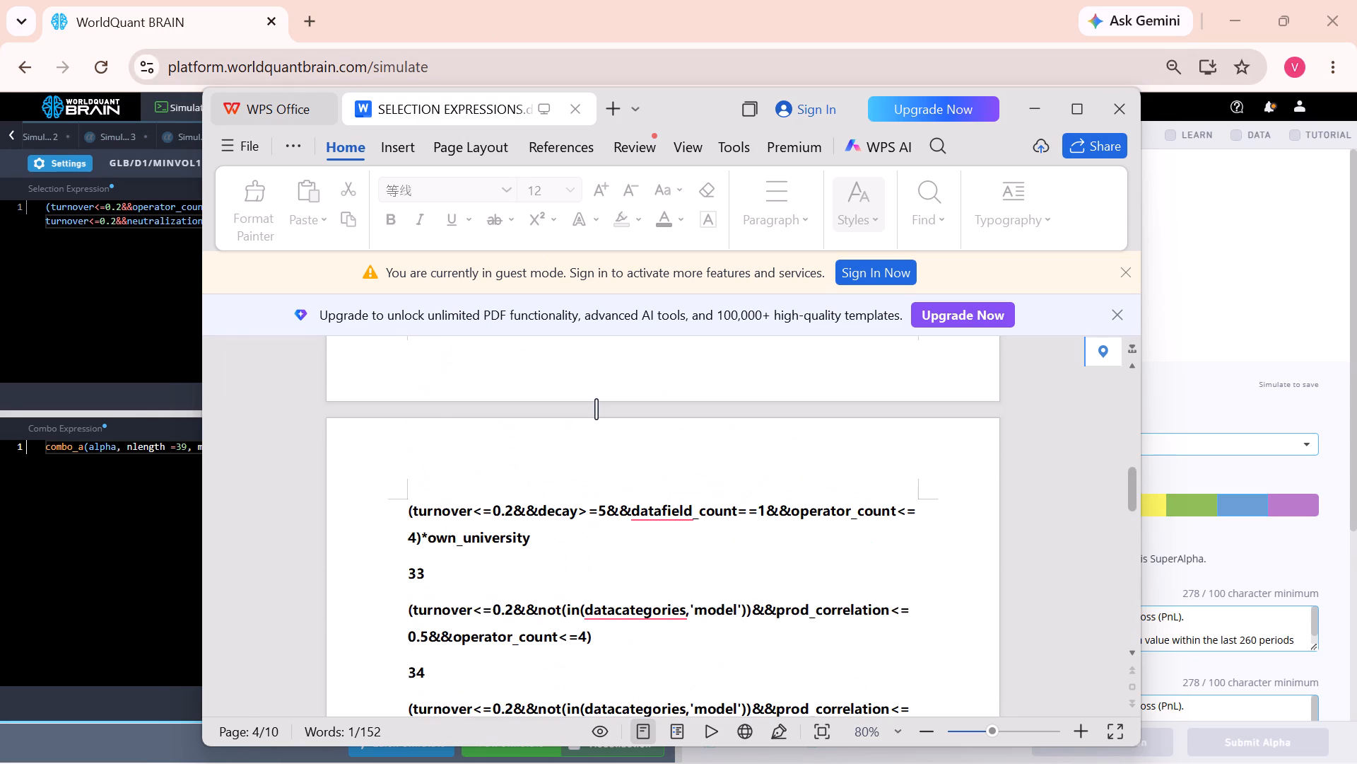
{"action": "scroll", "coordinate": [597, 409], "scroll_direction": "down", "scroll_amount": 2}
{"action": "scroll", "coordinate": [597, 409], "scroll_direction": "up", "scroll_amount": 4}
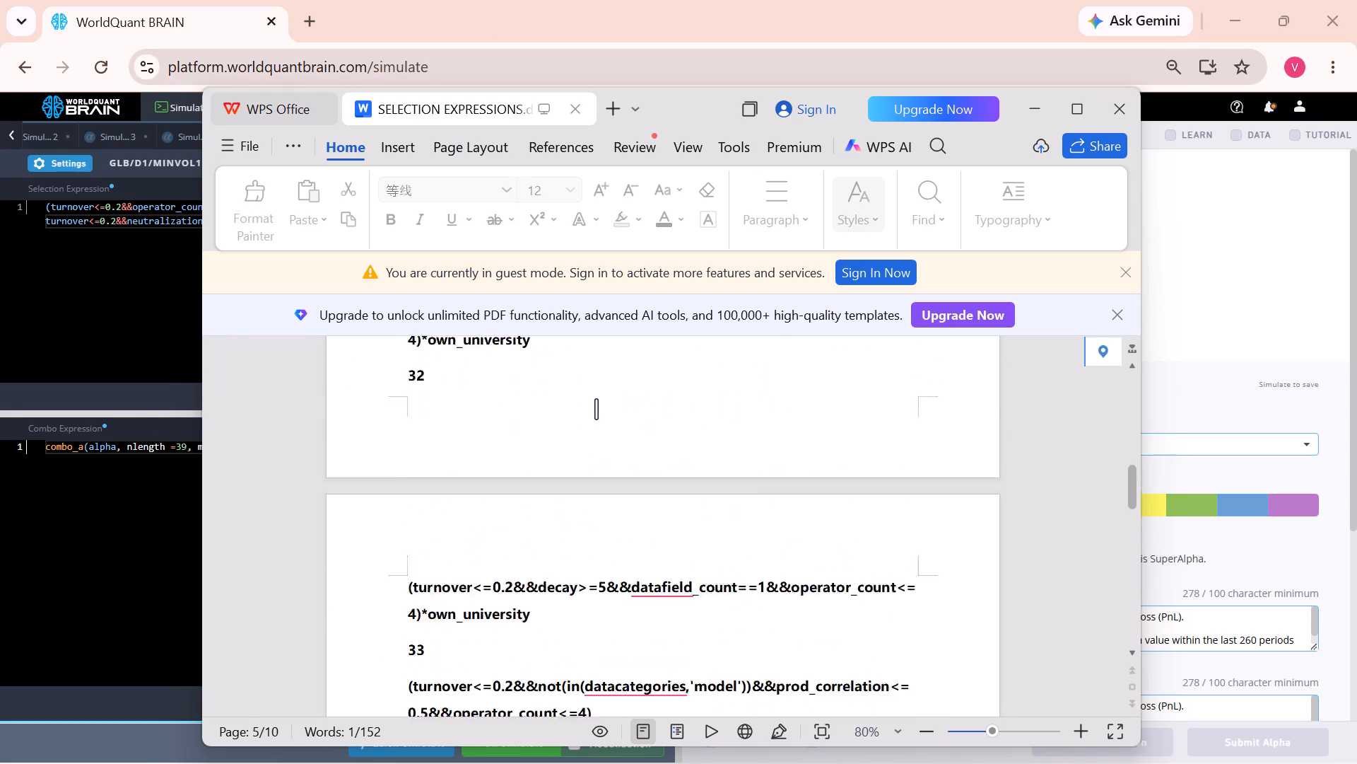
{"action": "scroll", "coordinate": [597, 409], "scroll_direction": "up", "scroll_amount": 2}
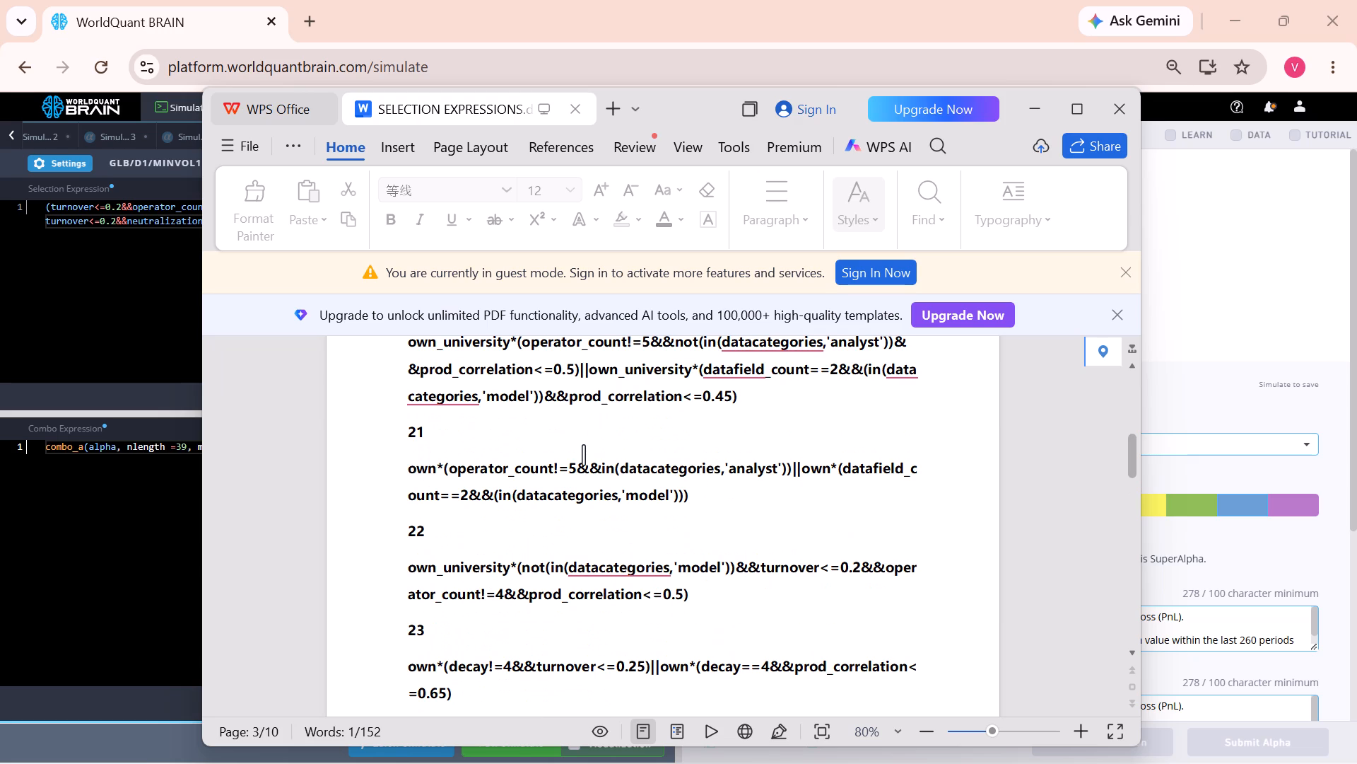
{"action": "scroll", "coordinate": [584, 455], "scroll_direction": "down", "scroll_amount": 6}
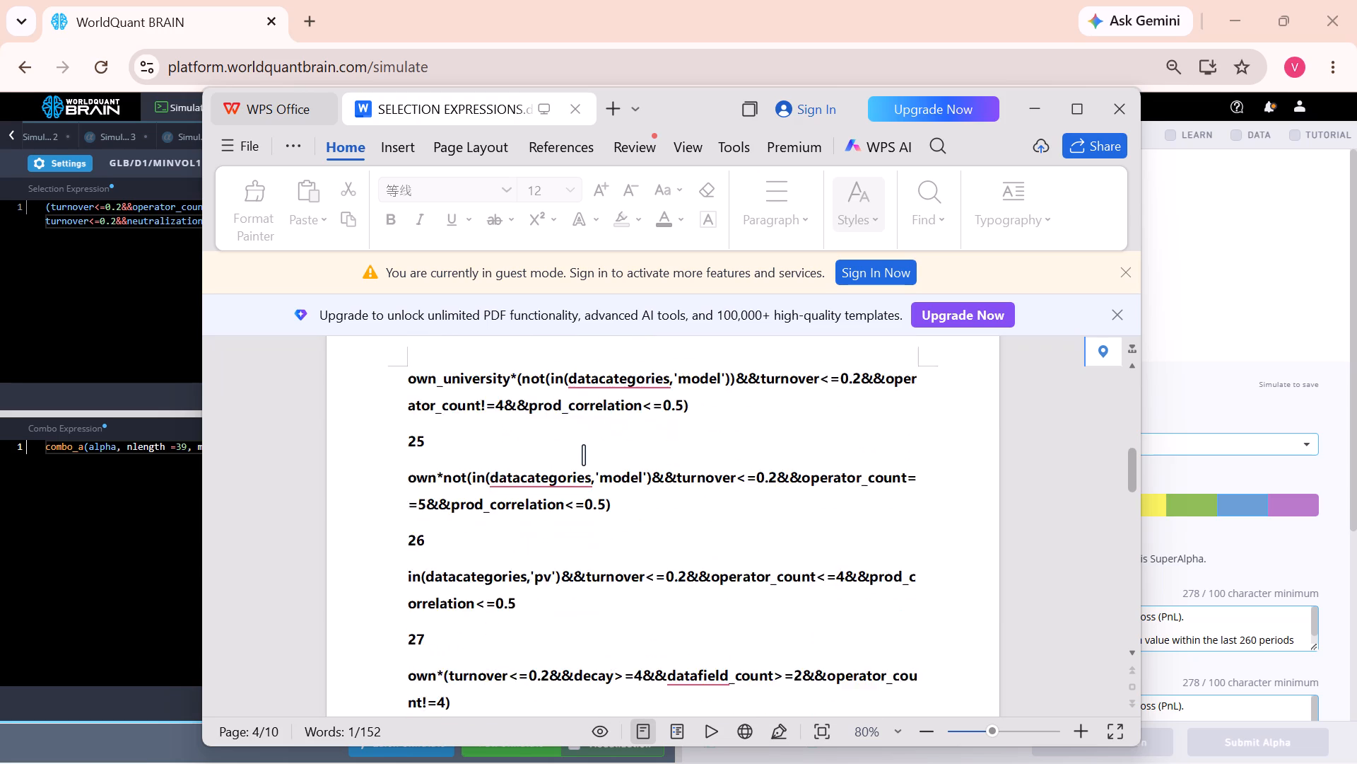
{"action": "scroll", "coordinate": [584, 455], "scroll_direction": "down", "scroll_amount": 5}
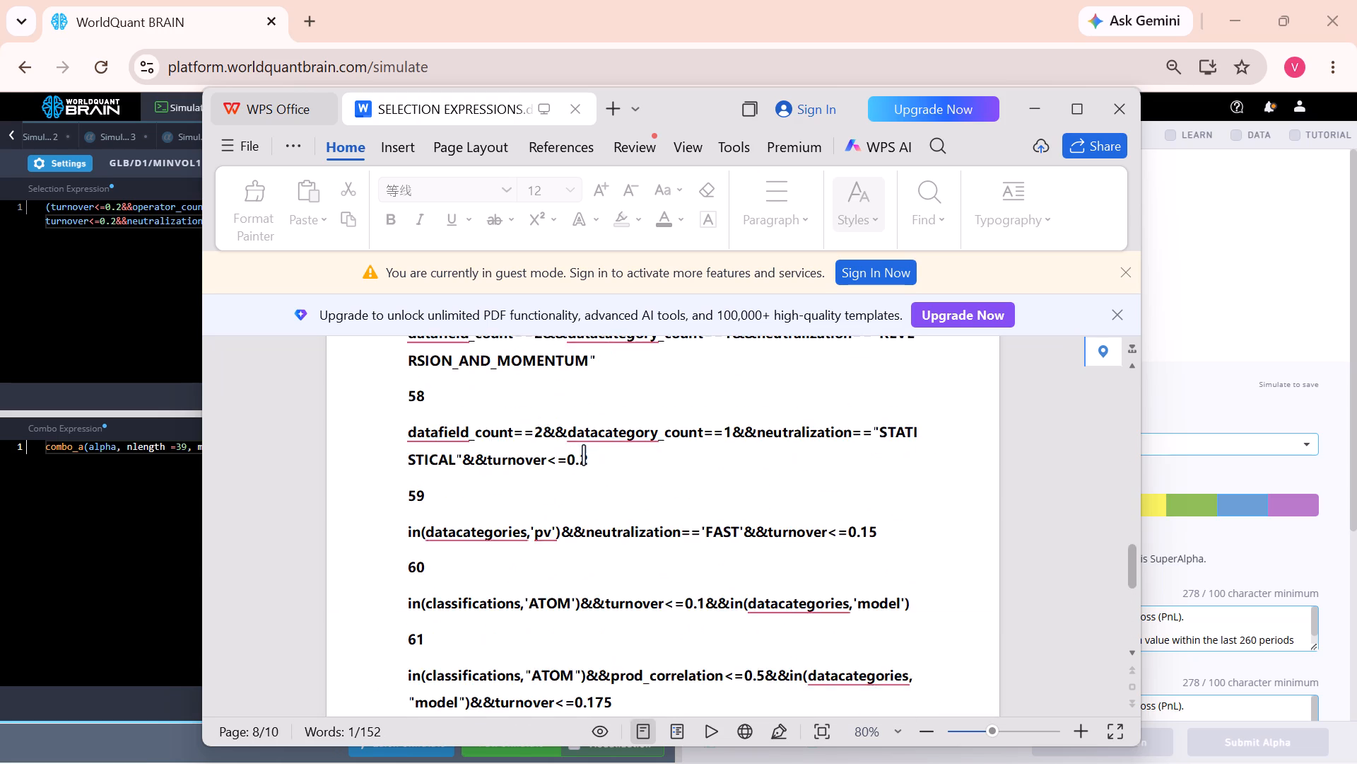
{"action": "scroll", "coordinate": [584, 455], "scroll_direction": "down", "scroll_amount": 2}
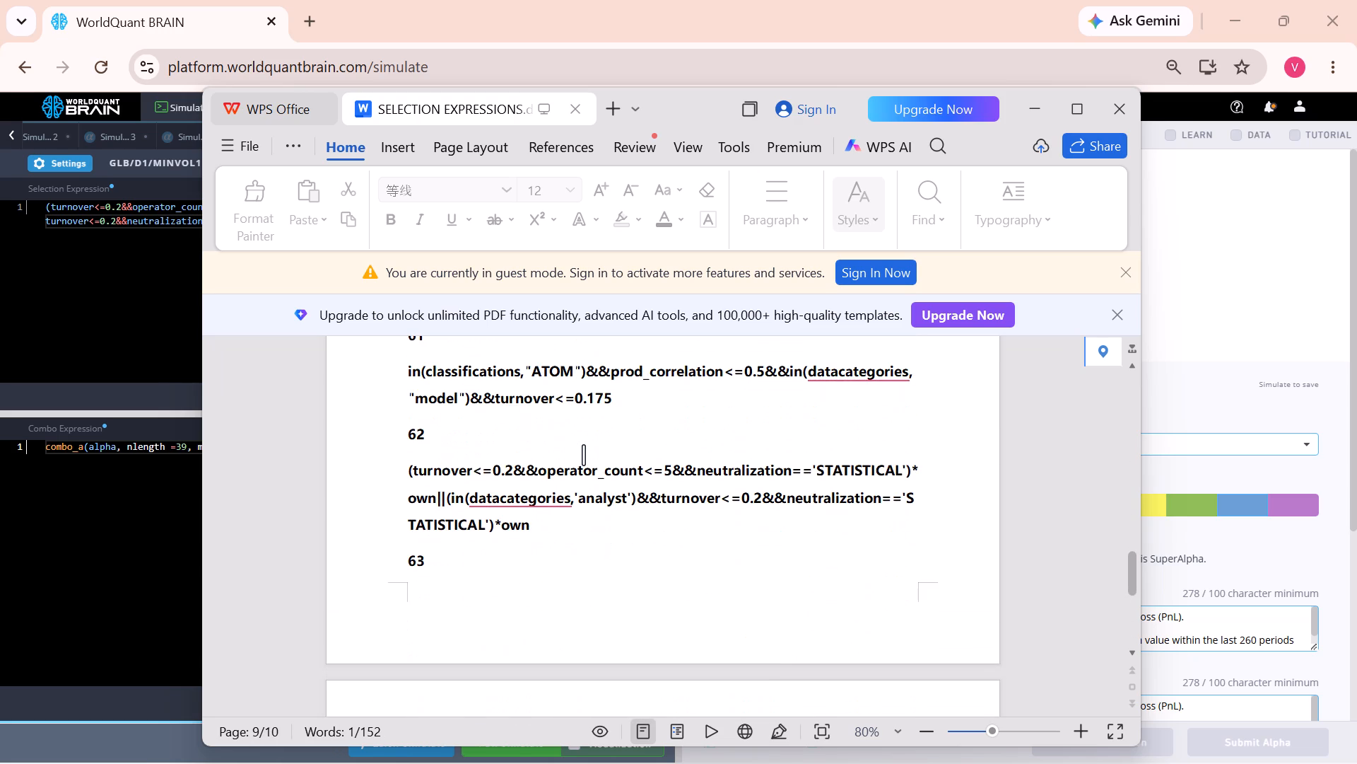
{"action": "scroll", "coordinate": [584, 455], "scroll_direction": "down", "scroll_amount": 1}
Copy expression 62 from the document and replace the whole Selection Expression of Super Simulation 4 in Chrome with it.
{"action": "left_click_drag", "start_coordinate": [536, 524], "coordinate": [475, 505]}
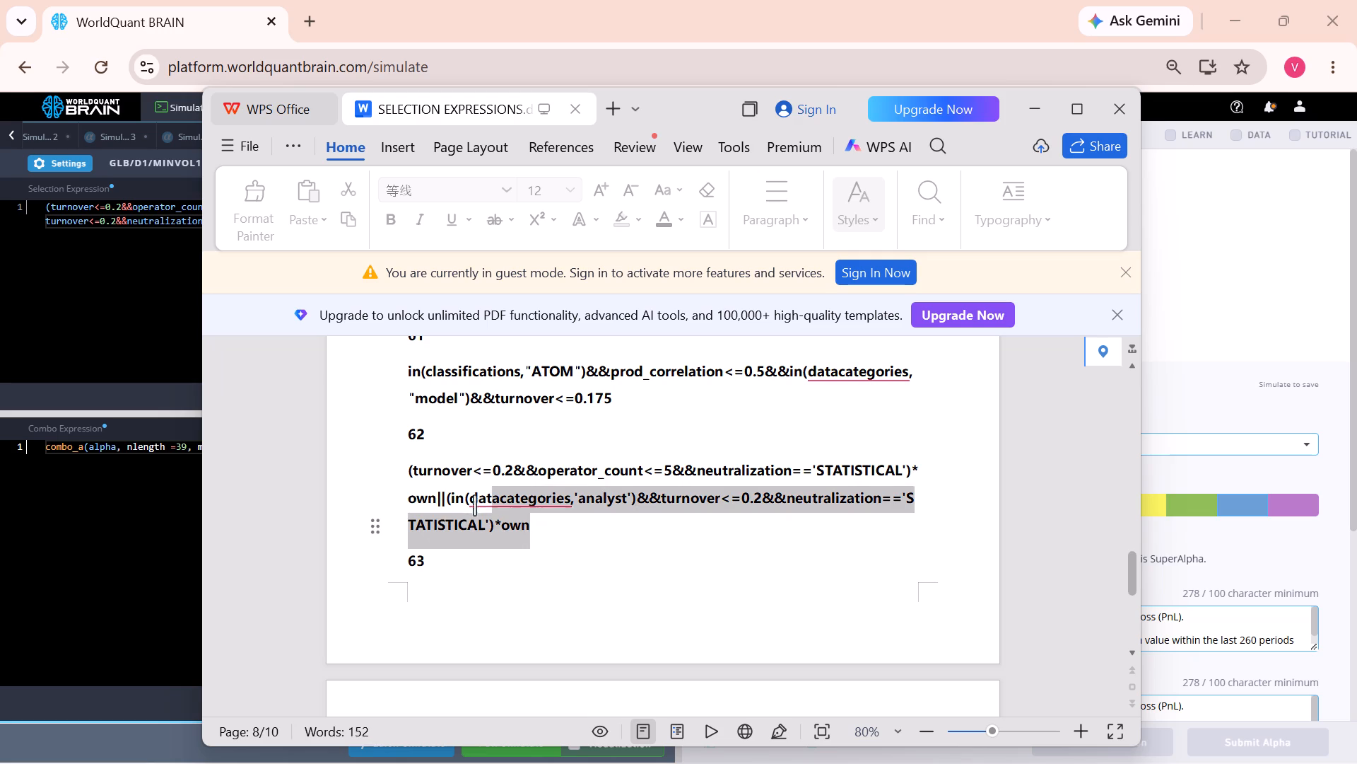
{"action": "left_click_drag", "start_coordinate": [475, 505], "coordinate": [410, 468]}
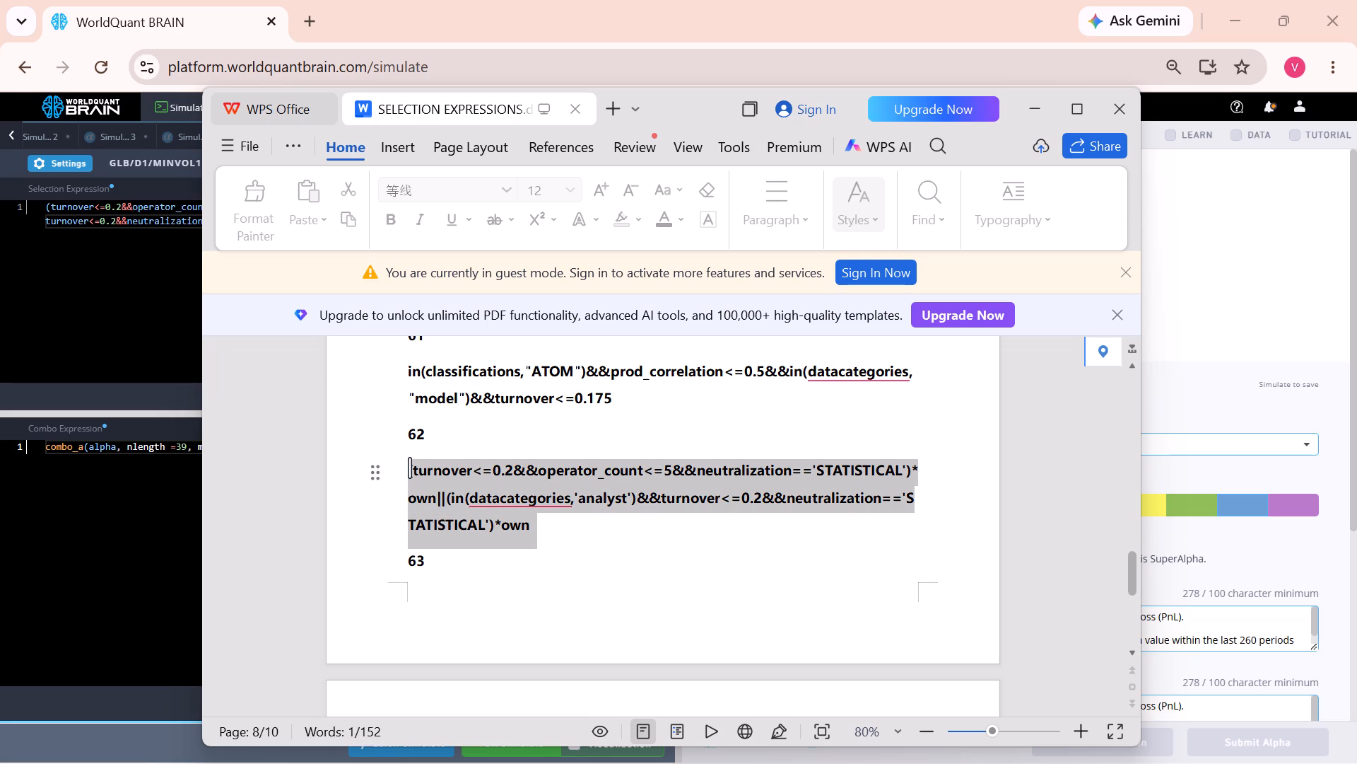
{"action": "key", "text": "ctrl+c"}
{"action": "left_click", "coordinate": [1037, 105]}
{"action": "left_click", "coordinate": [456, 294]}
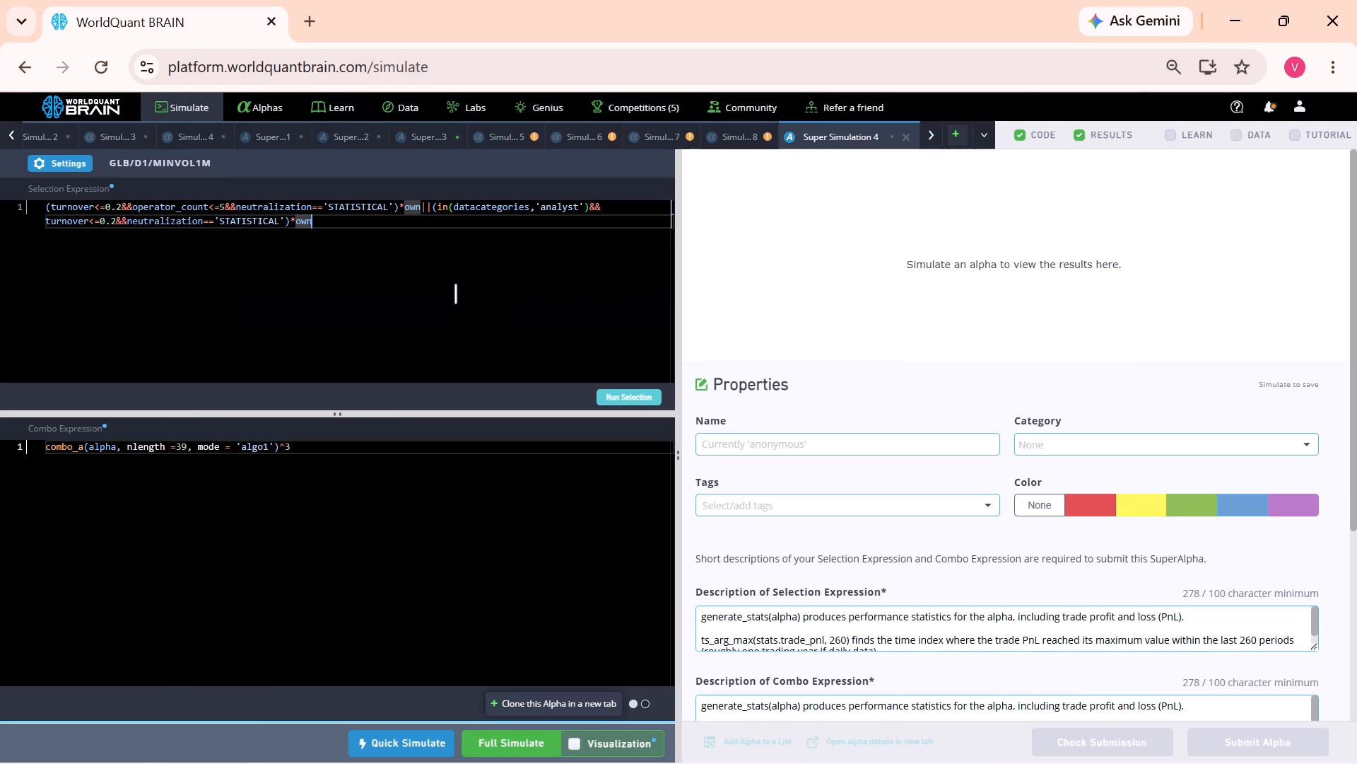
{"action": "key", "text": "ctrl+a"}
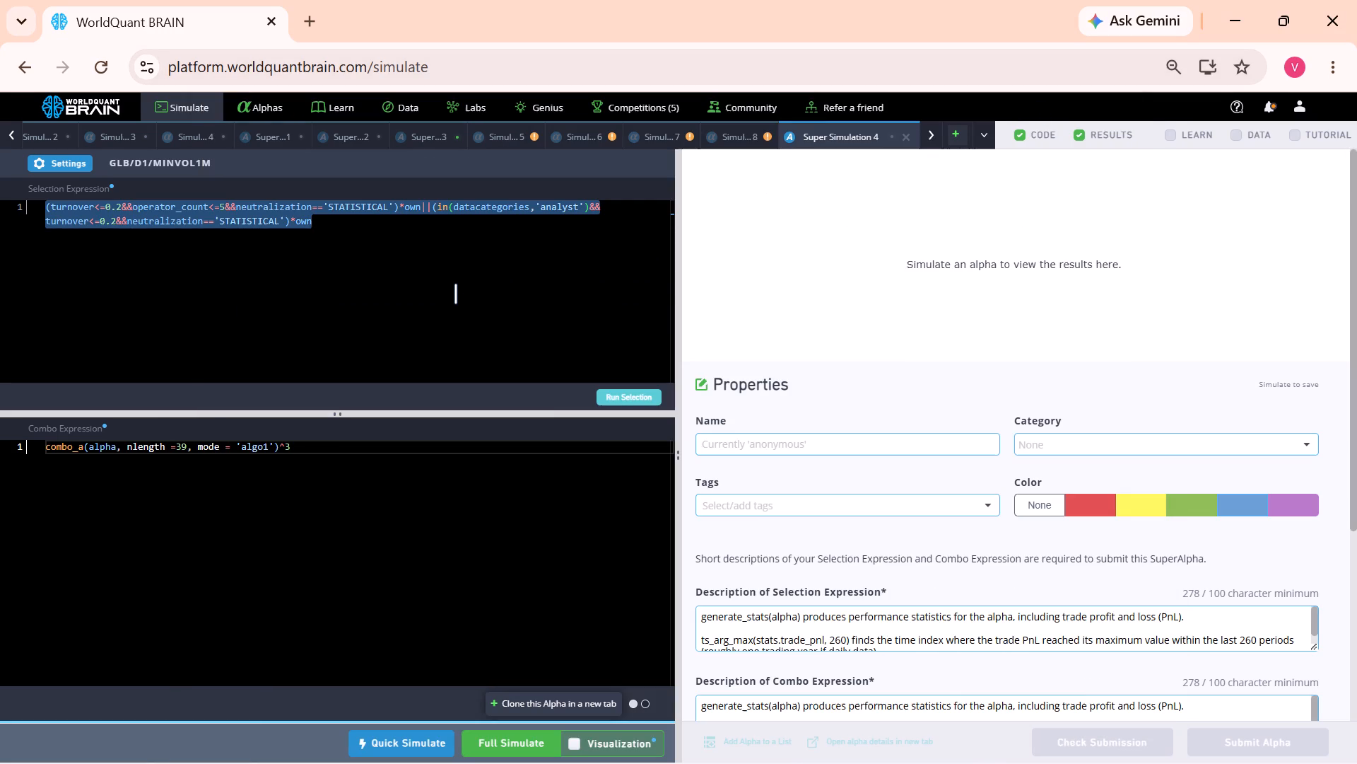
{"action": "key", "text": "BackSpace"}
{"action": "key", "text": "ctrl+v"}
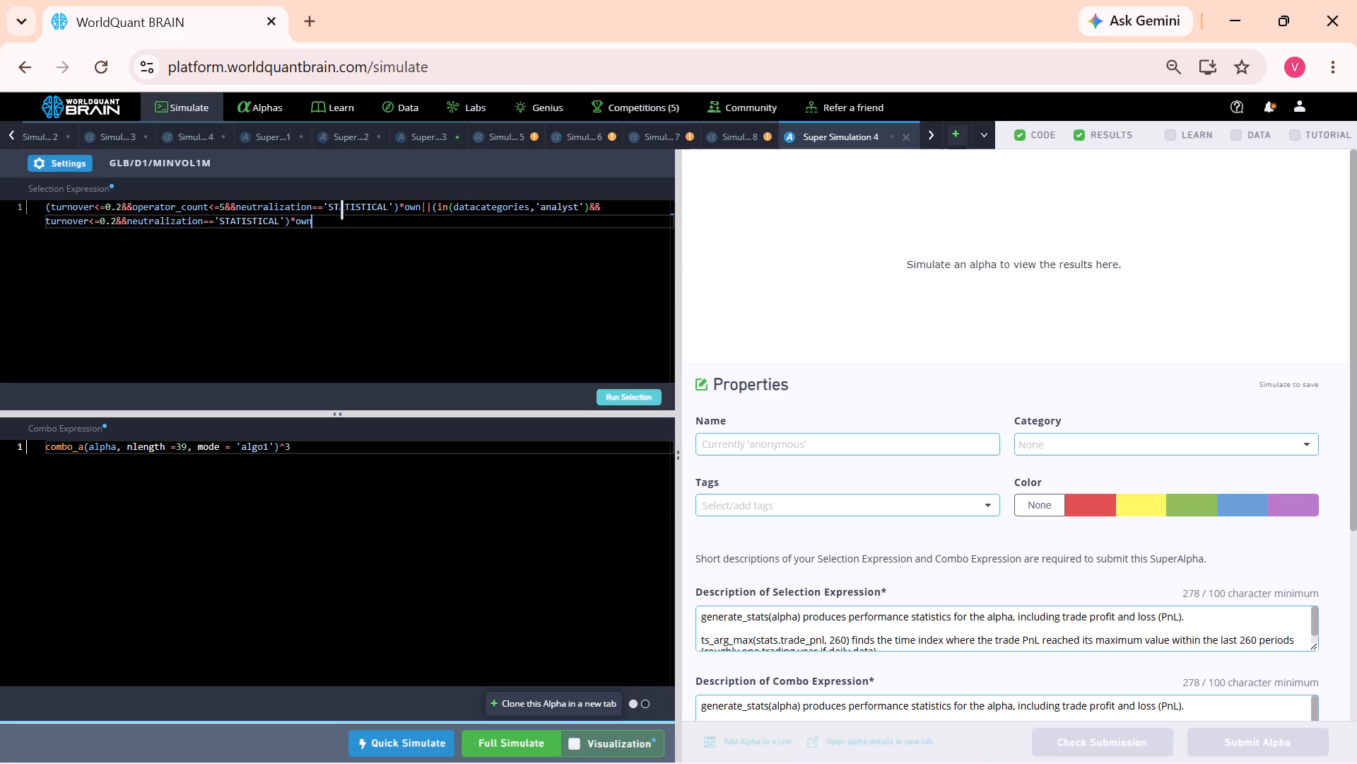
Set the neutralization in the Selection Expression's first clause, the one with operator_count<=5, to 'RAM'.
{"action": "left_click", "coordinate": [389, 205]}
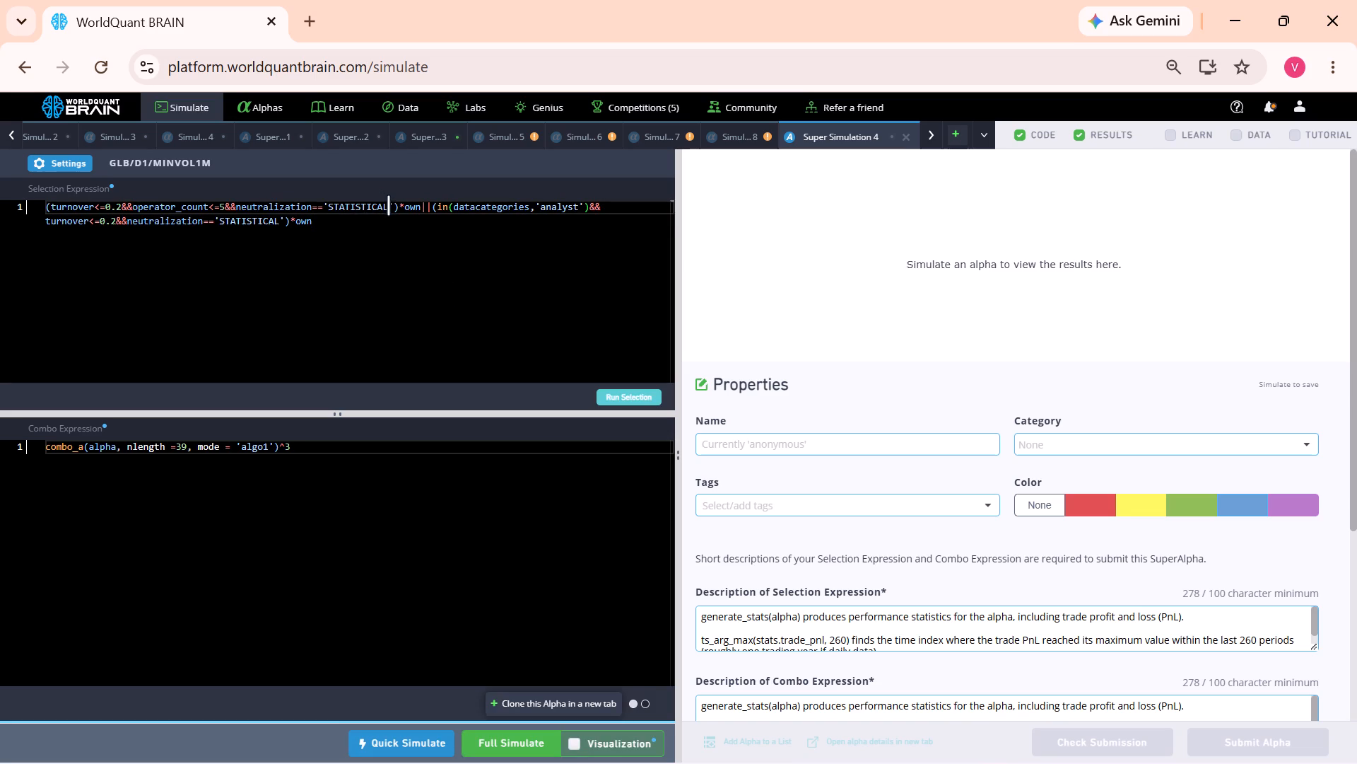
{"action": "key", "text": "BackSpace"}
{"action": "key", "text": "BackSpace"}
{"action": "key", "text": "BackSpace"}
{"action": "key", "text": "BackSpace"}
{"action": "key", "text": "BackSpace"}
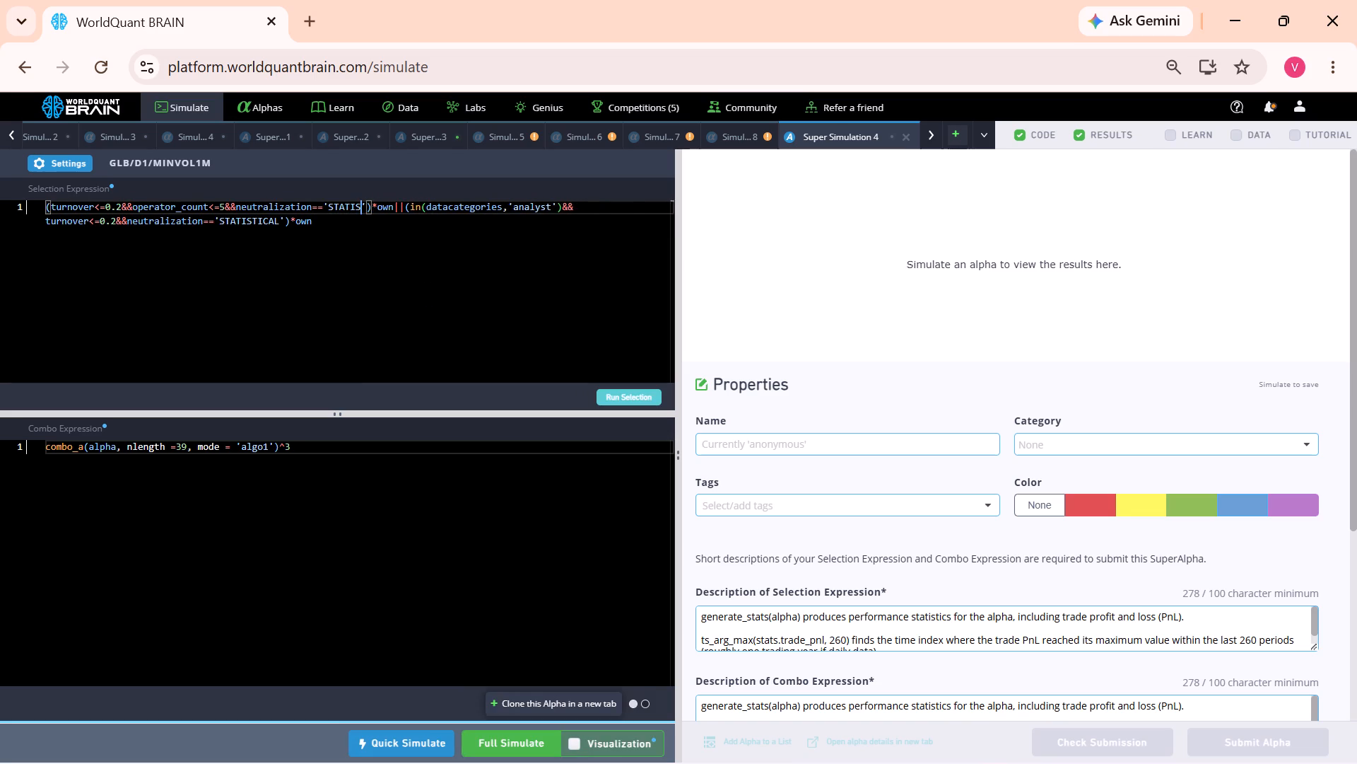
{"action": "key", "text": "BackSpace"}
{"action": "key", "text": "BackSpace"}
{"action": "key", "text": "BackSpace"}
{"action": "key", "text": "BackSpace"}
{"action": "key", "text": "BackSpace"}
{"action": "key", "text": "BackSpace"}
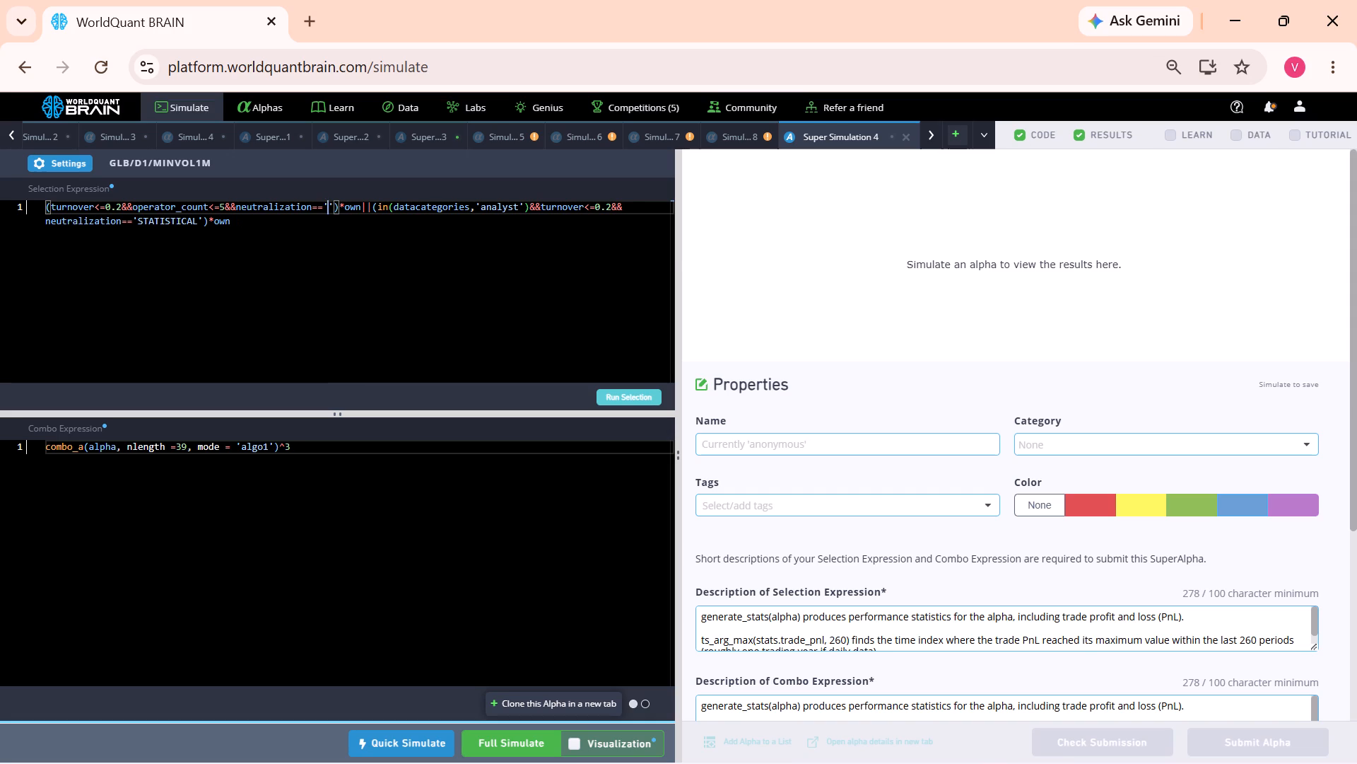
{"action": "type", "text": "RAM"}
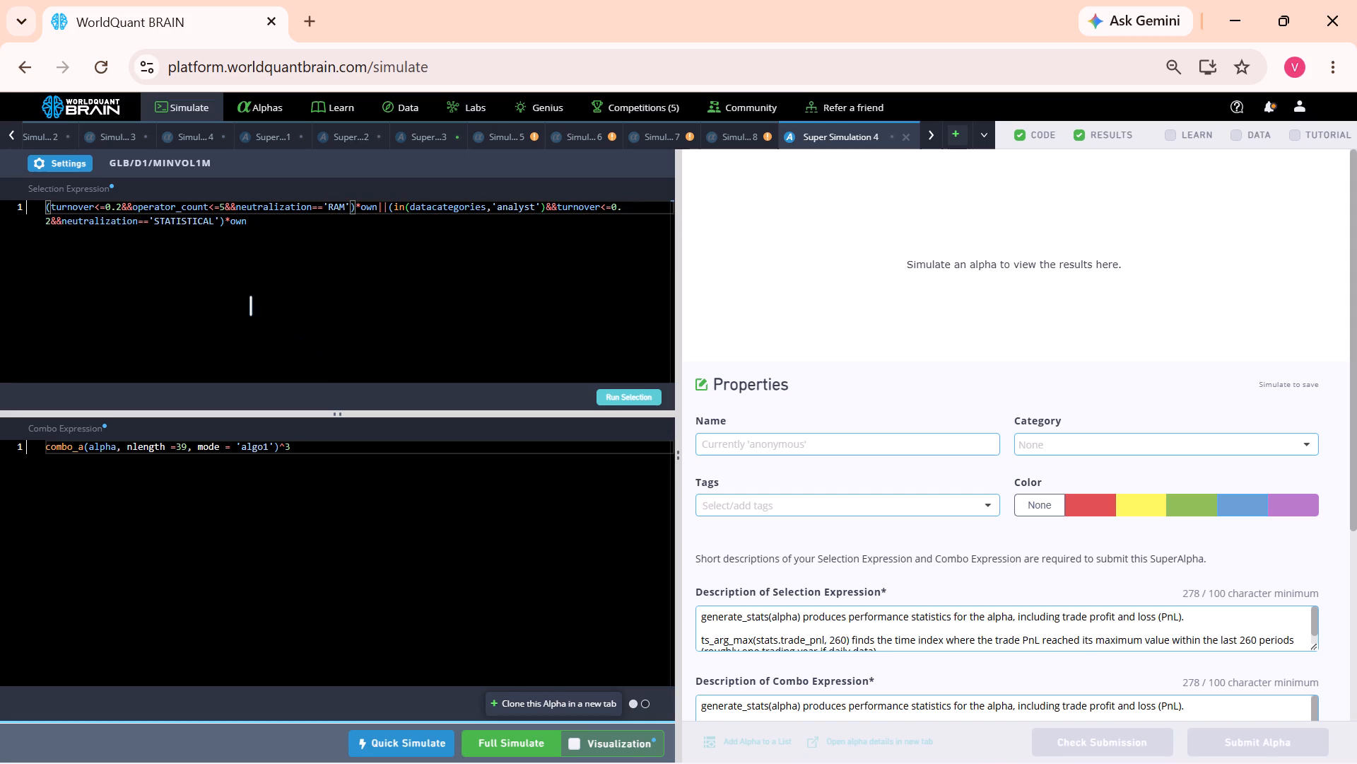
Set the neutralization in the Selection Expression's second clause, the one with the analyst data category, to 'RAM'.
{"action": "left_click", "coordinate": [213, 212]}
{"action": "left_click", "coordinate": [213, 219]}
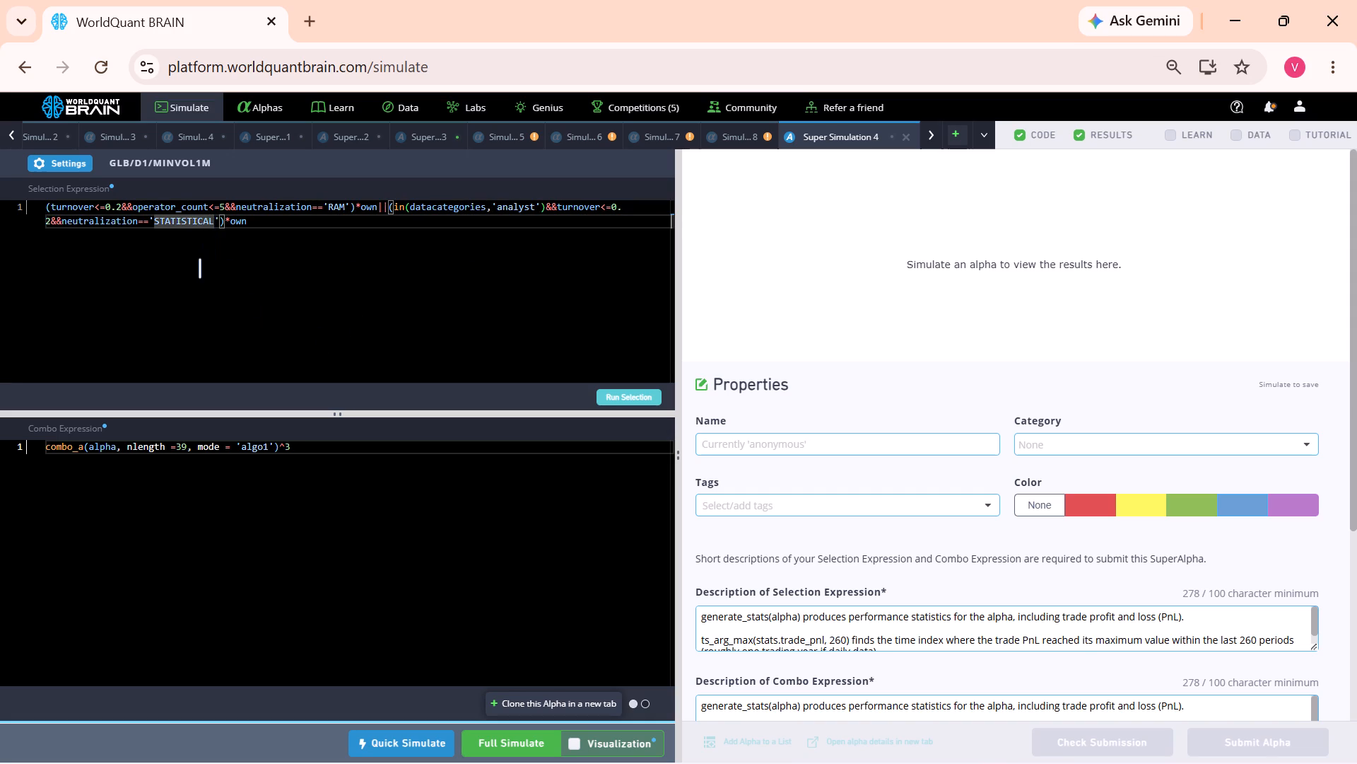
{"action": "key", "text": "BackSpace"}
{"action": "key", "text": "BackSpace"}
{"action": "key", "text": "BackSpace"}
{"action": "key", "text": "BackSpace"}
{"action": "key", "text": "BackSpace"}
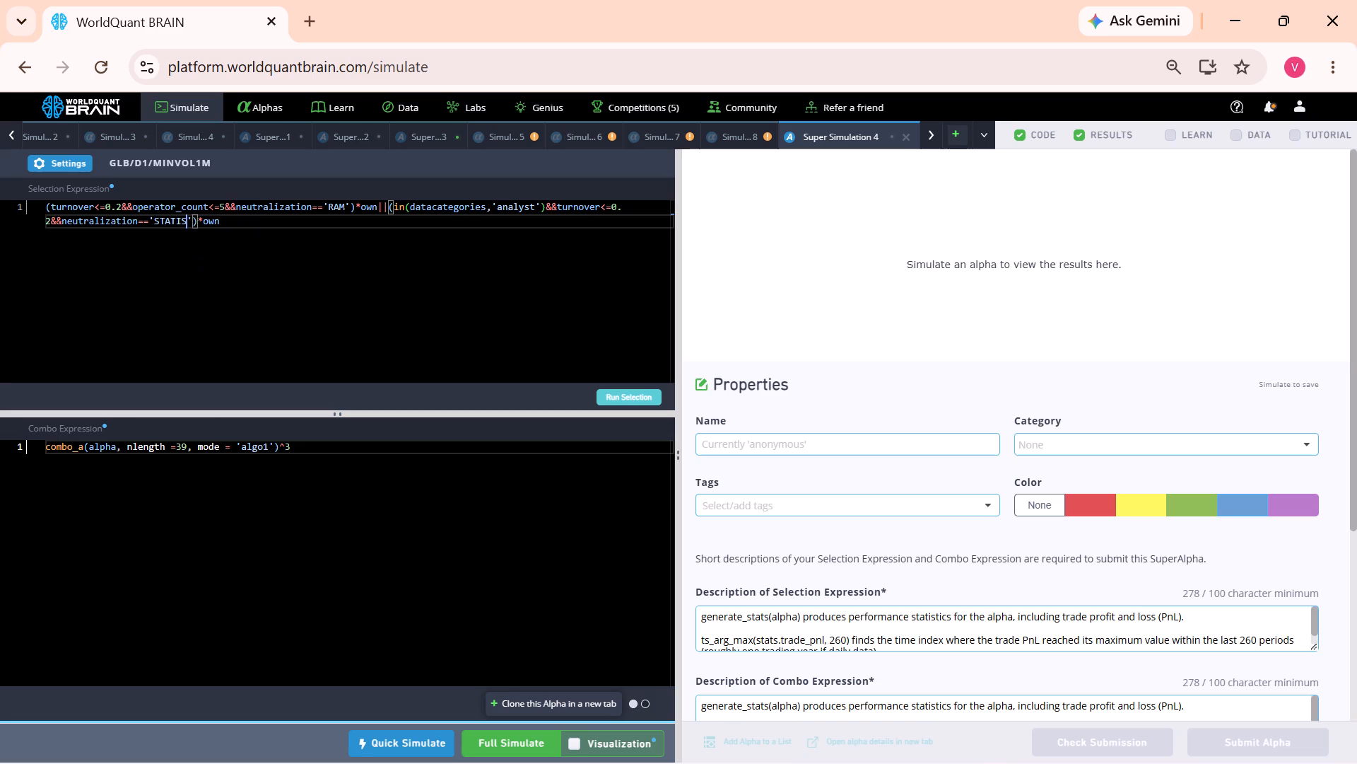
{"action": "key", "text": "BackSpace"}
{"action": "key", "text": "BackSpace"}
{"action": "key", "text": "BackSpace"}
{"action": "key", "text": "BackSpace"}
{"action": "key", "text": "BackSpace"}
{"action": "key", "text": "BackSpace"}
{"action": "type", "text": "RAM"}
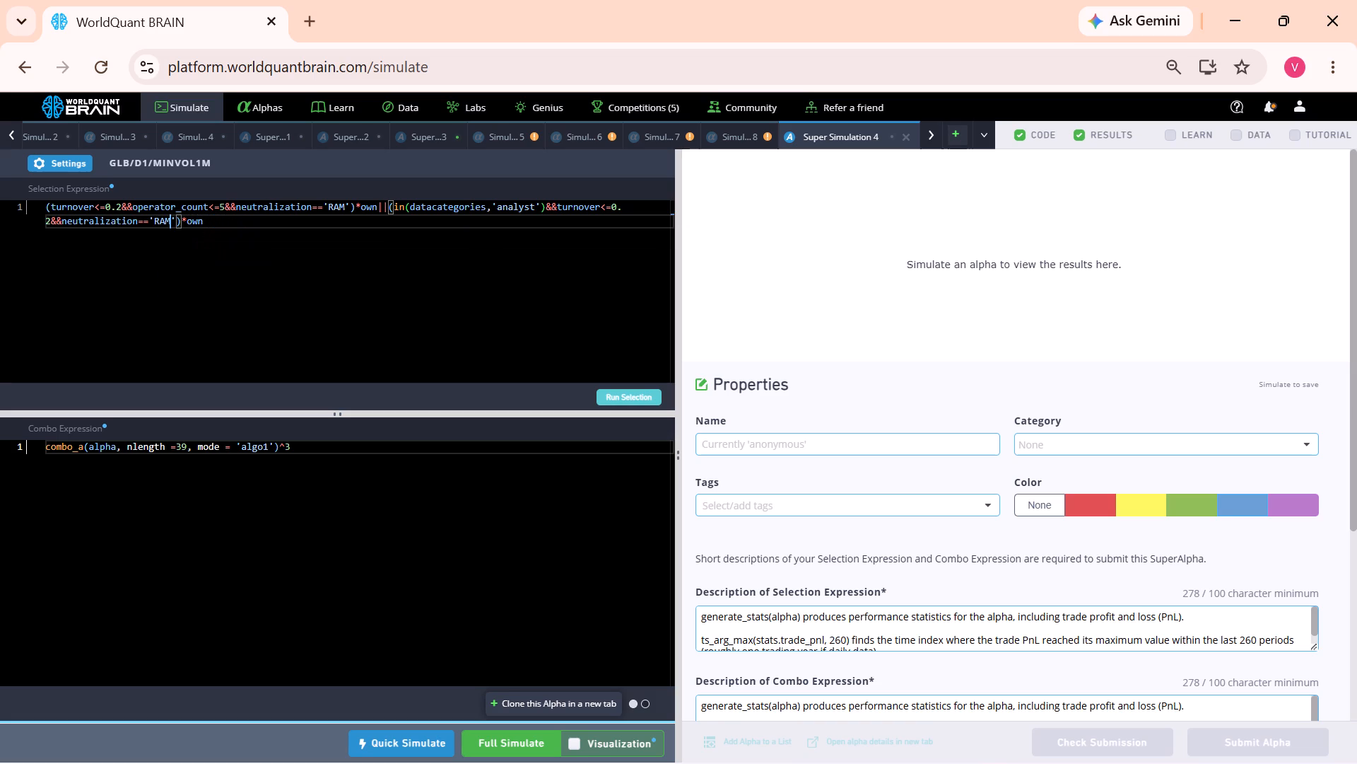
Run the selection with the edited expression and start a full simulation of the super alpha.
{"action": "left_click", "coordinate": [618, 396]}
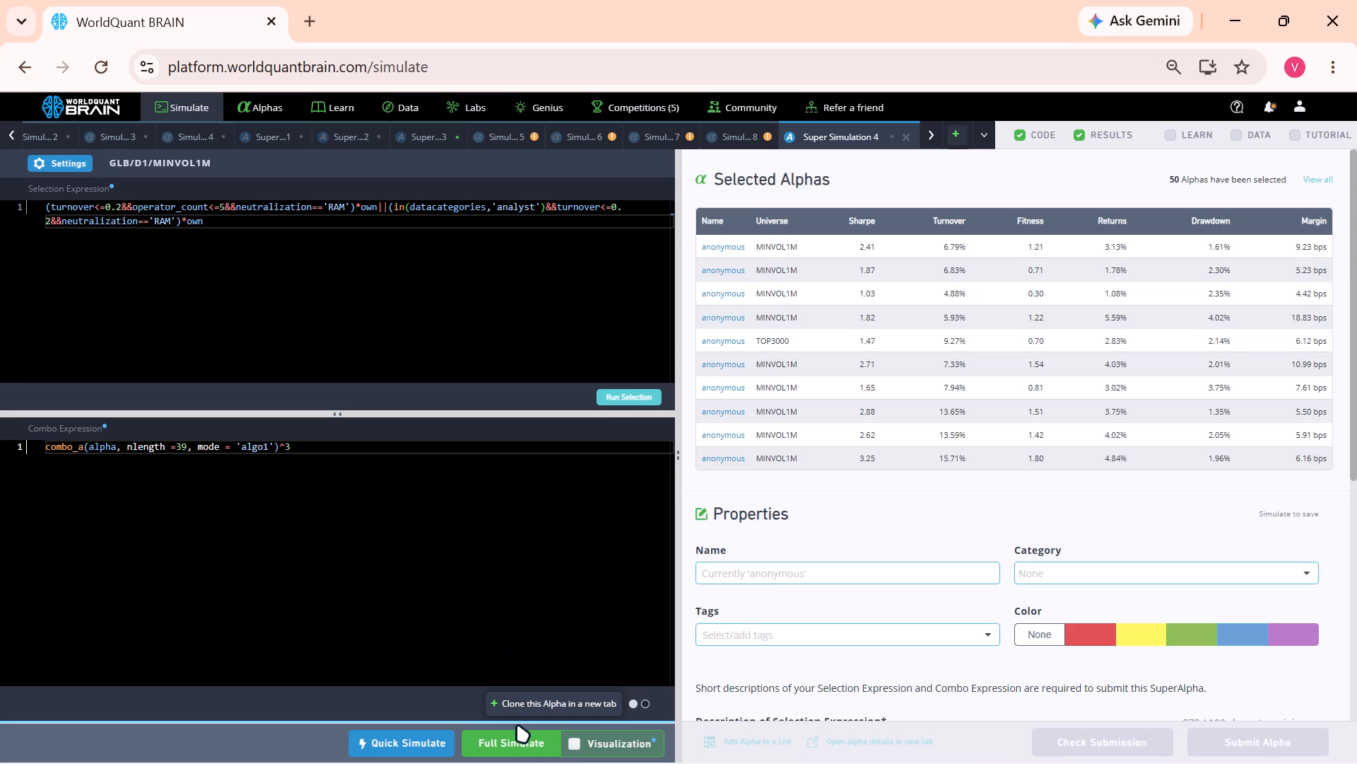
{"action": "left_click", "coordinate": [517, 744]}
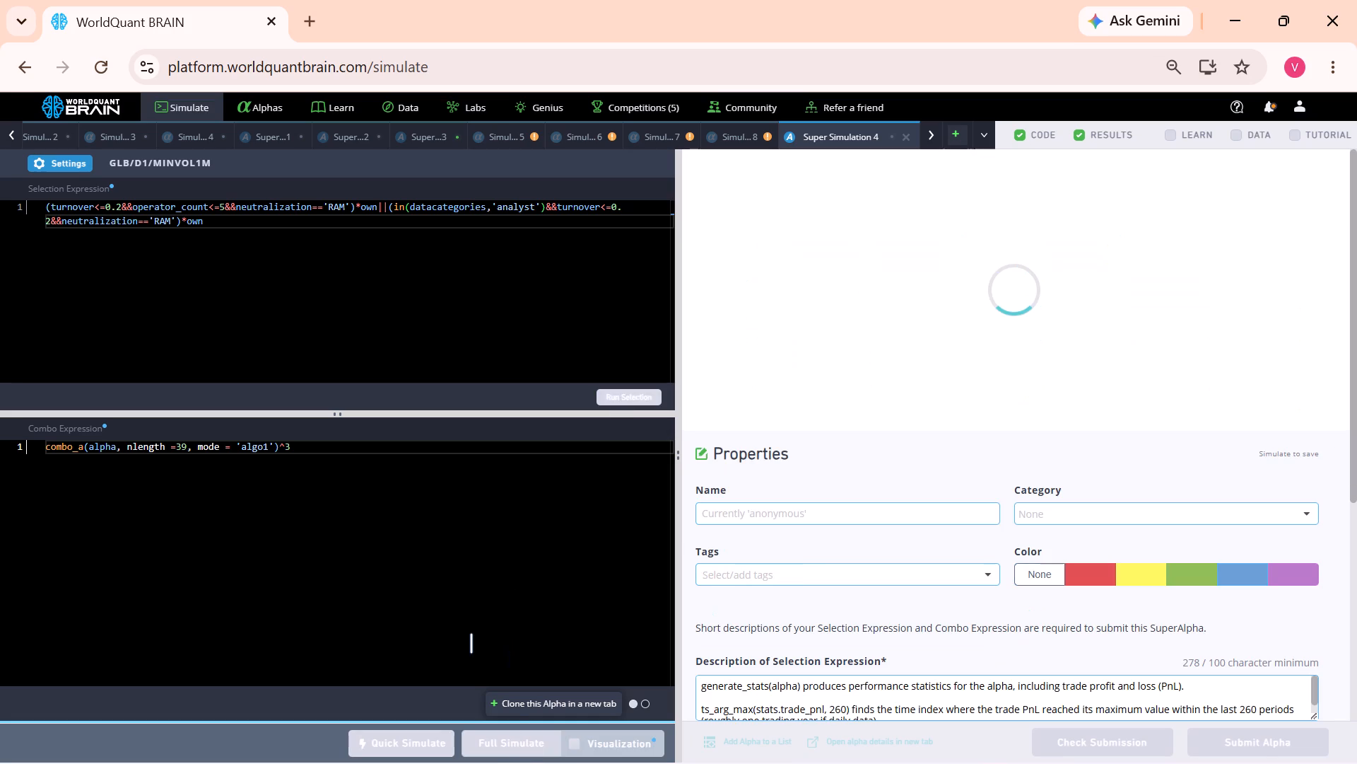